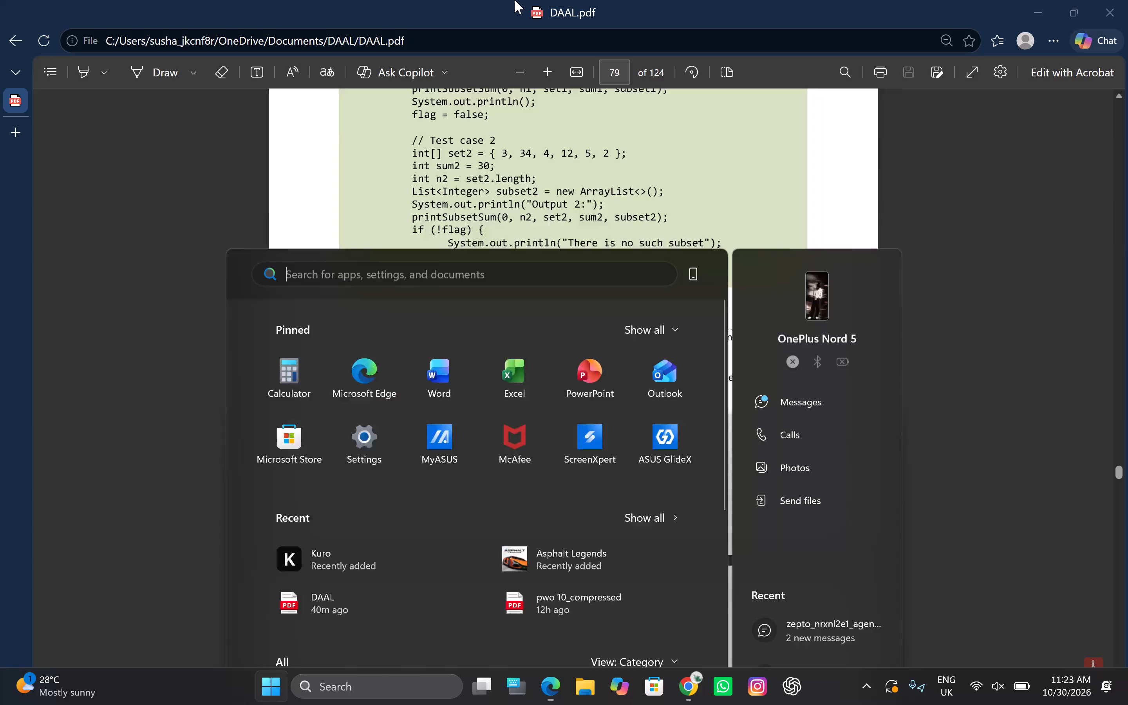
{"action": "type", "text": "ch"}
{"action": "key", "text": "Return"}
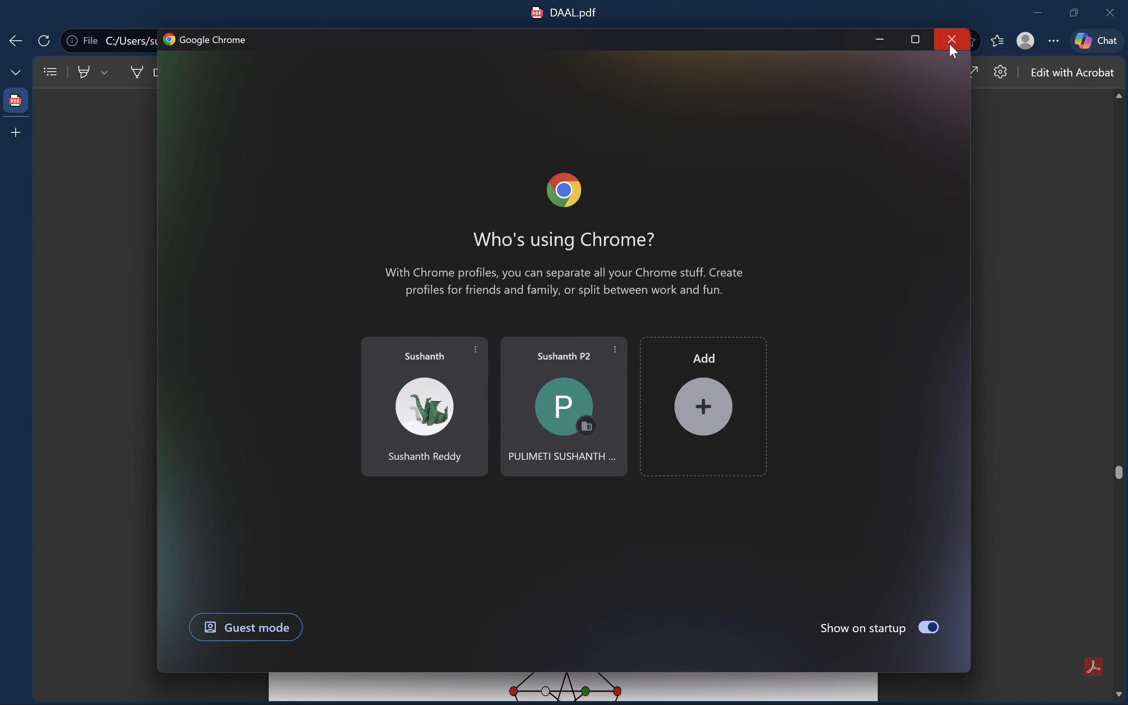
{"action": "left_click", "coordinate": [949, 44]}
Switch to the open Chrome window and load TradingView in a new tab.
{"action": "key", "text": "alt+Tab"}
{"action": "key", "text": "alt+Tab"}
{"action": "key", "text": "alt+Tab"}
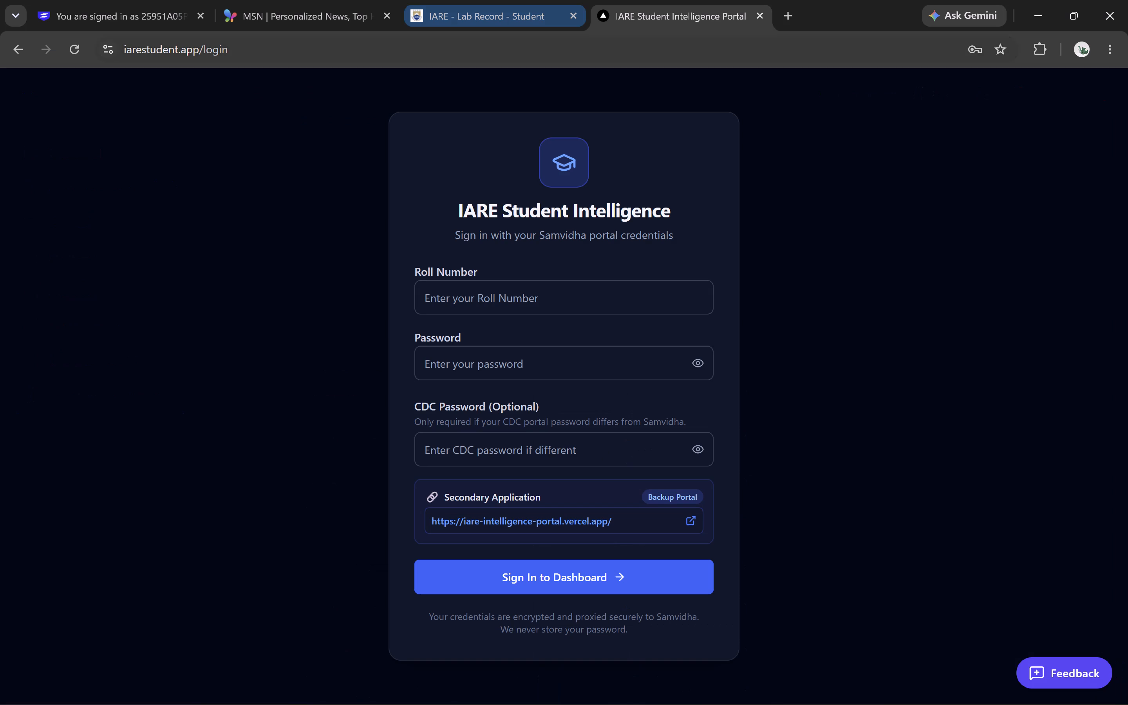
{"action": "left_click", "coordinate": [783, 13]}
{"action": "type", "text": "tr"}
{"action": "key", "text": "Return"}
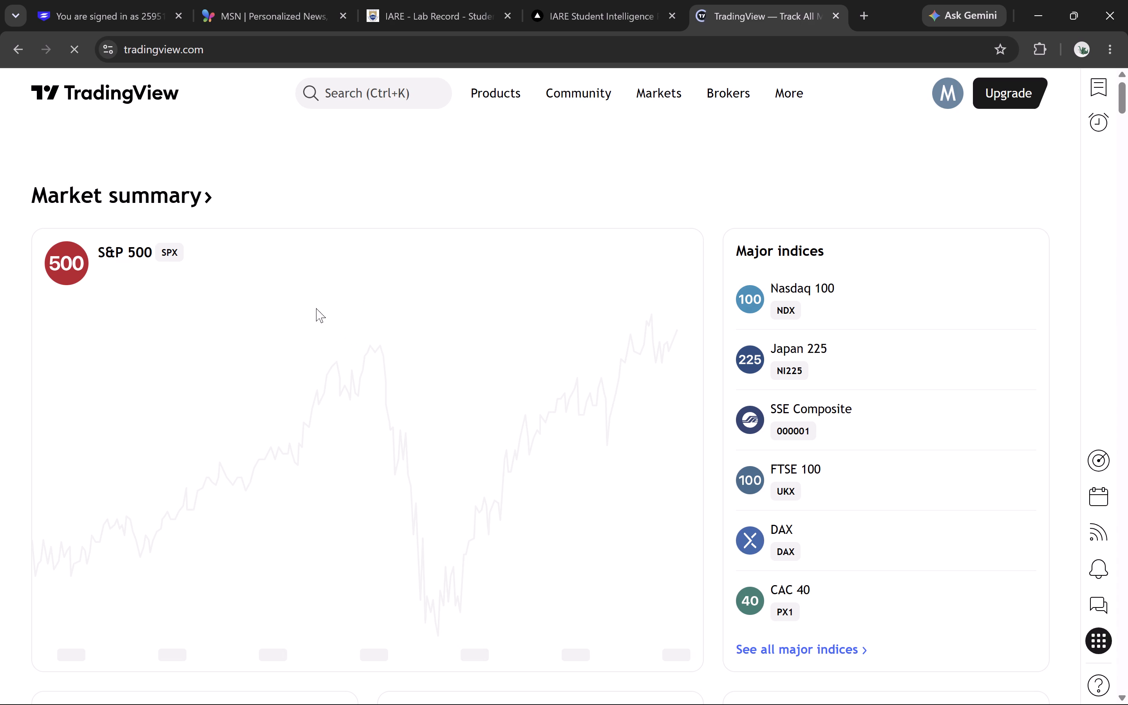
Open the Bitcoin / U.S. dollar (BTCUSD) spot crypto chart from the symbol search and dismiss the indicator templates tip.
{"action": "left_click", "coordinate": [380, 82]}
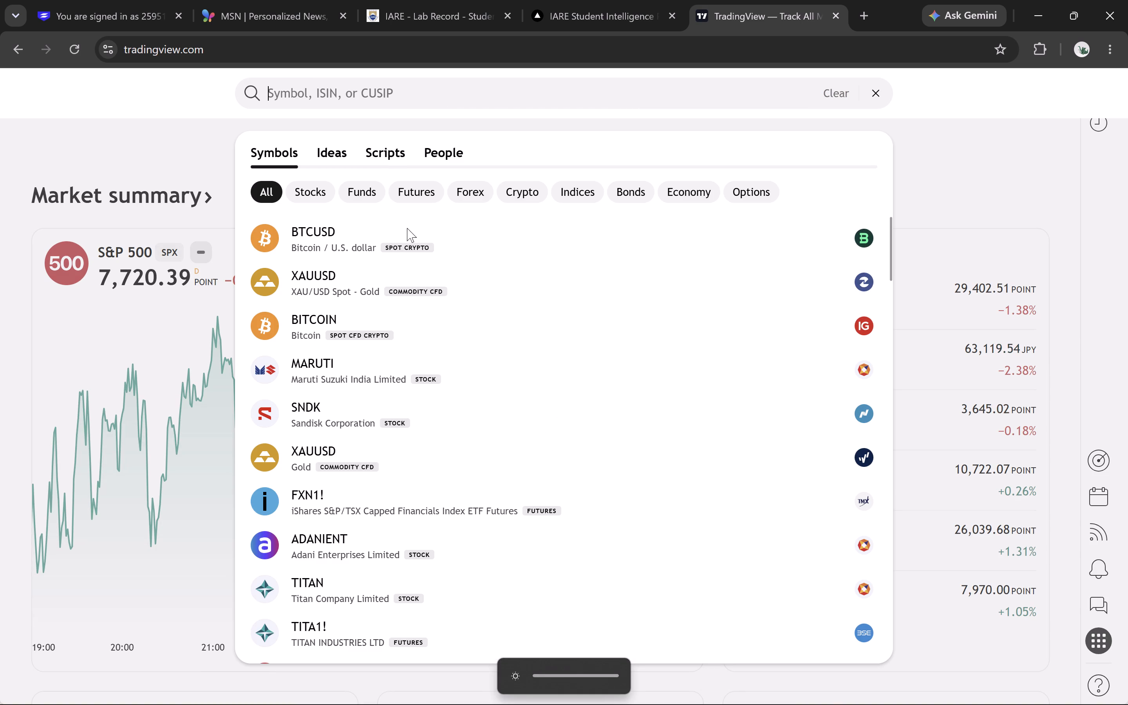
{"action": "left_click", "coordinate": [398, 240]}
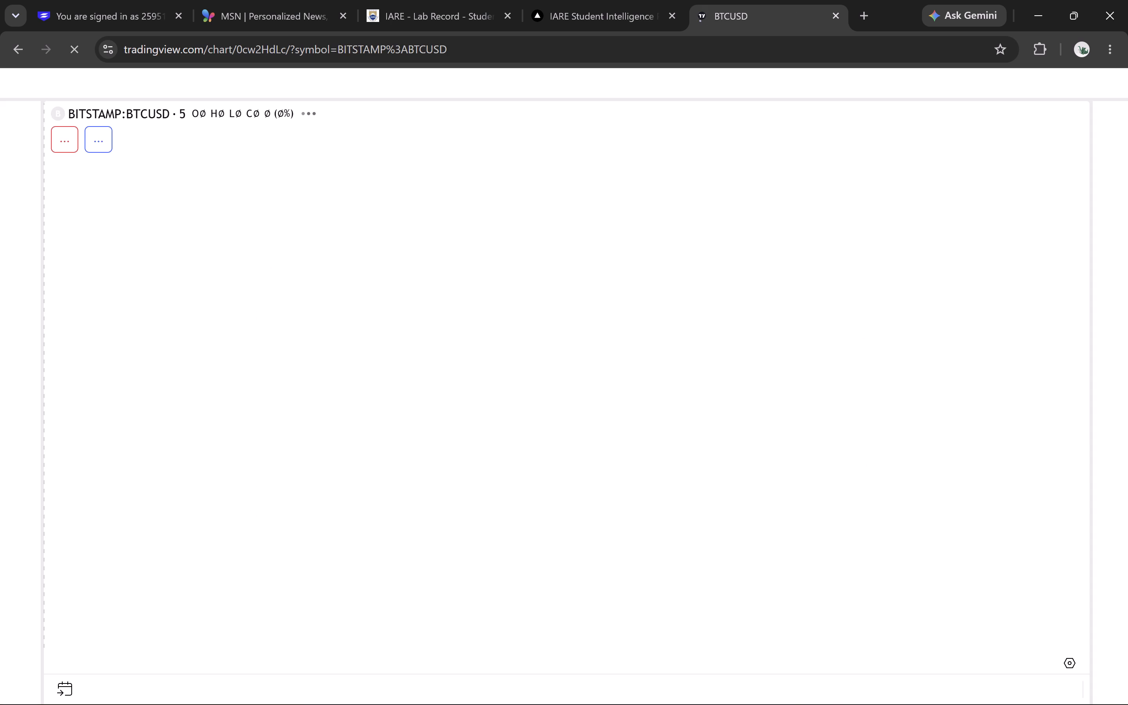
{"action": "scroll", "coordinate": [540, 252], "scroll_direction": "down", "scroll_amount": 1}
{"action": "scroll", "coordinate": [540, 252], "scroll_direction": "up", "scroll_amount": 1}
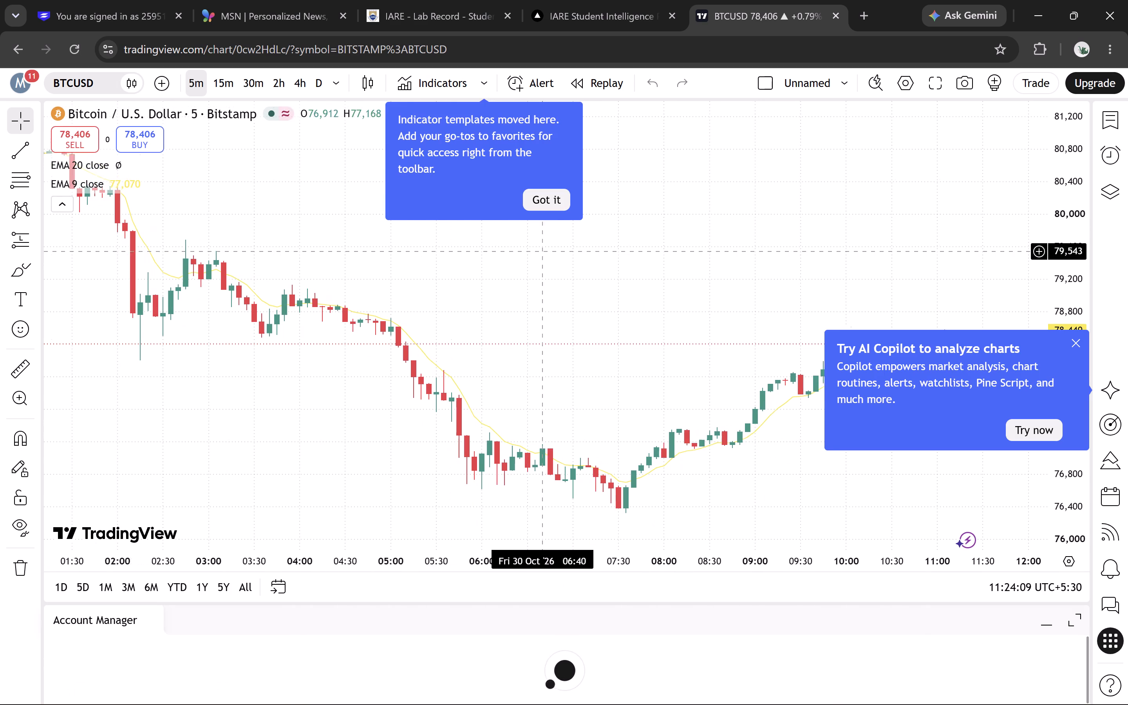
{"action": "scroll", "coordinate": [540, 252], "scroll_direction": "up", "scroll_amount": 1}
{"action": "left_click", "coordinate": [544, 199]}
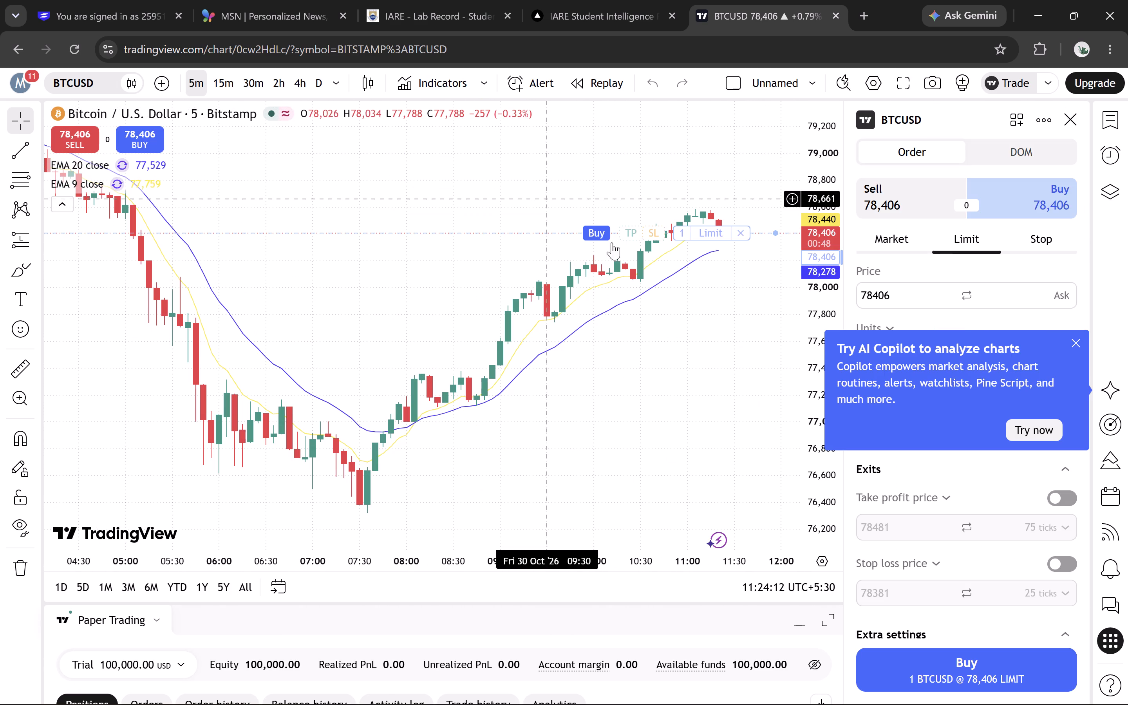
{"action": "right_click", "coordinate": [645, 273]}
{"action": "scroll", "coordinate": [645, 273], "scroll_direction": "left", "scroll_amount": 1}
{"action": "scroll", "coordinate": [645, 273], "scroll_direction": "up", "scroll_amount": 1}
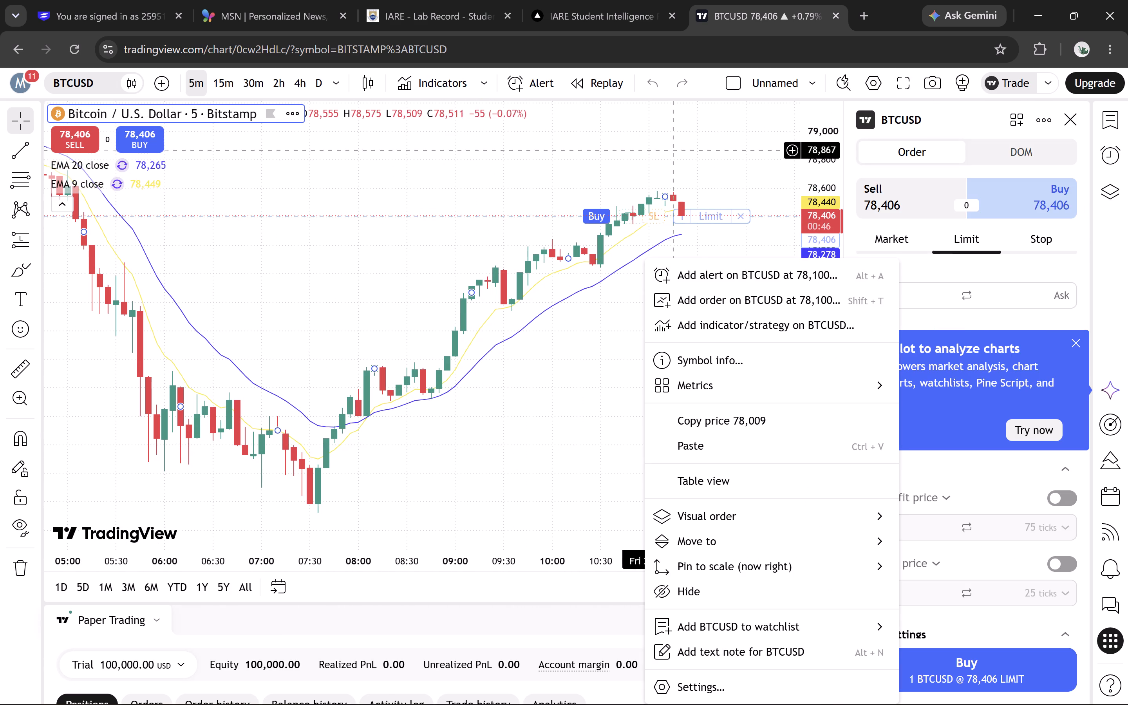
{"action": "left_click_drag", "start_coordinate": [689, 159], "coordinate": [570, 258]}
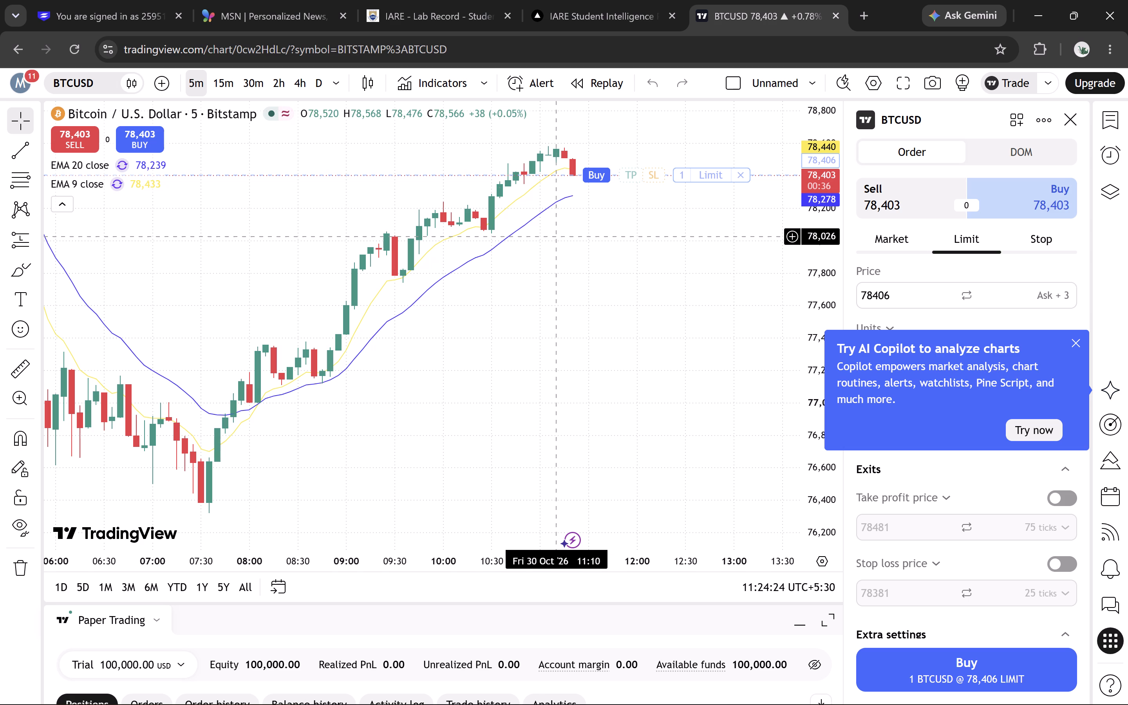
Search the chart symbols for gold and change the chart to the TradingView GOLD commodity CFD.
{"action": "left_click", "coordinate": [69, 87]}
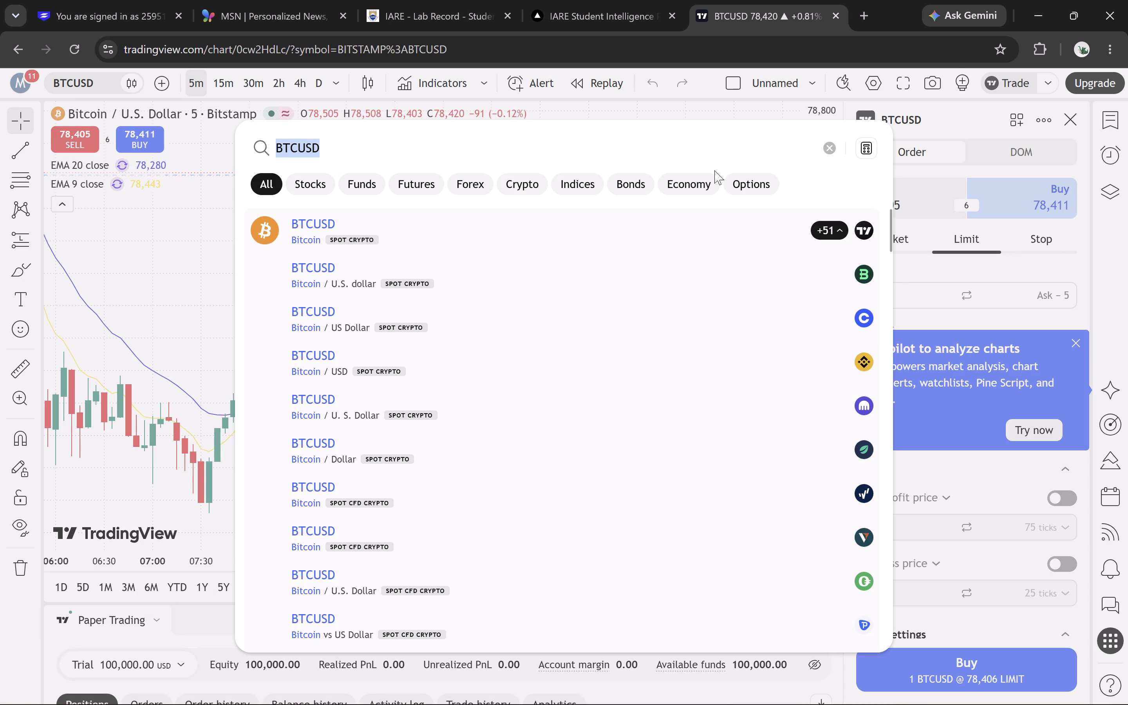
{"action": "left_click", "coordinate": [833, 155]}
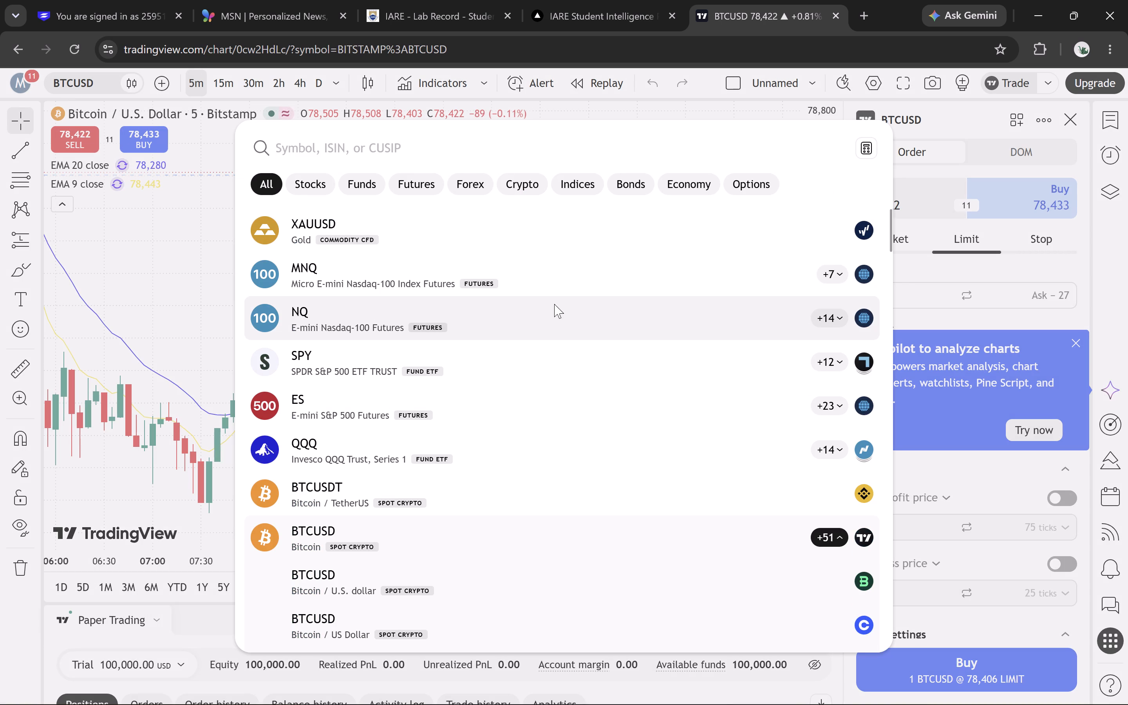
{"action": "scroll", "coordinate": [564, 320], "scroll_direction": "up", "scroll_amount": 1}
{"action": "scroll", "coordinate": [564, 320], "scroll_direction": "down", "scroll_amount": 2}
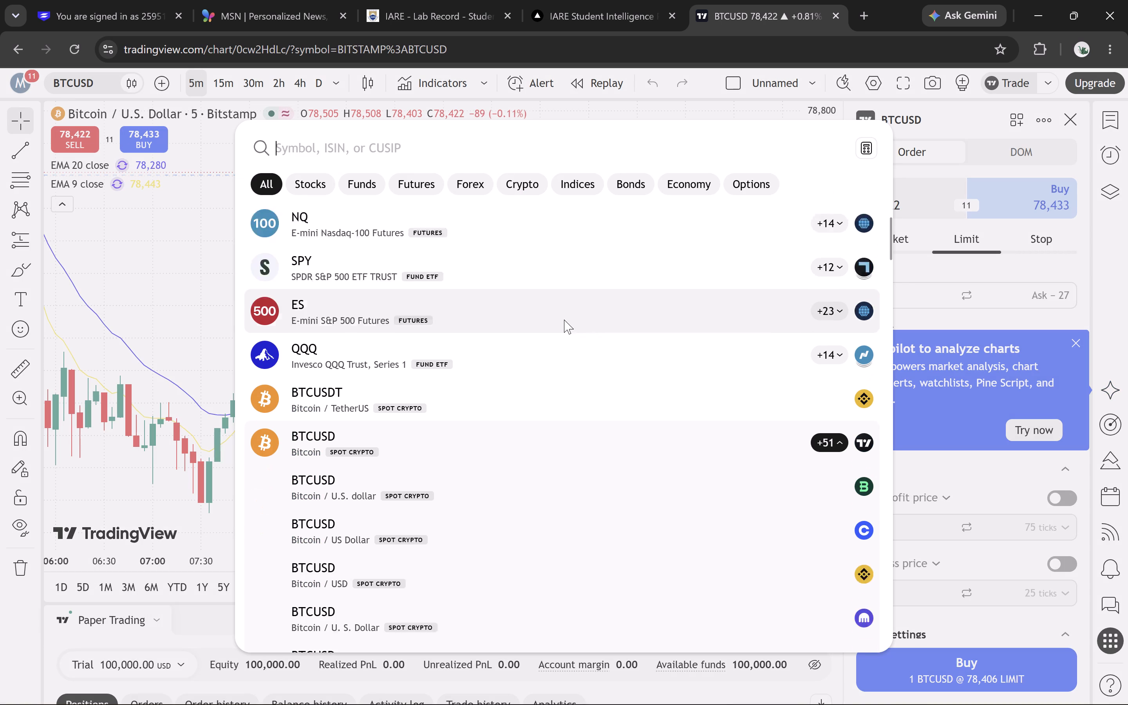
{"action": "scroll", "coordinate": [564, 320], "scroll_direction": "down", "scroll_amount": 1}
{"action": "scroll", "coordinate": [564, 320], "scroll_direction": "up", "scroll_amount": 1}
{"action": "type", "text": "gold"}
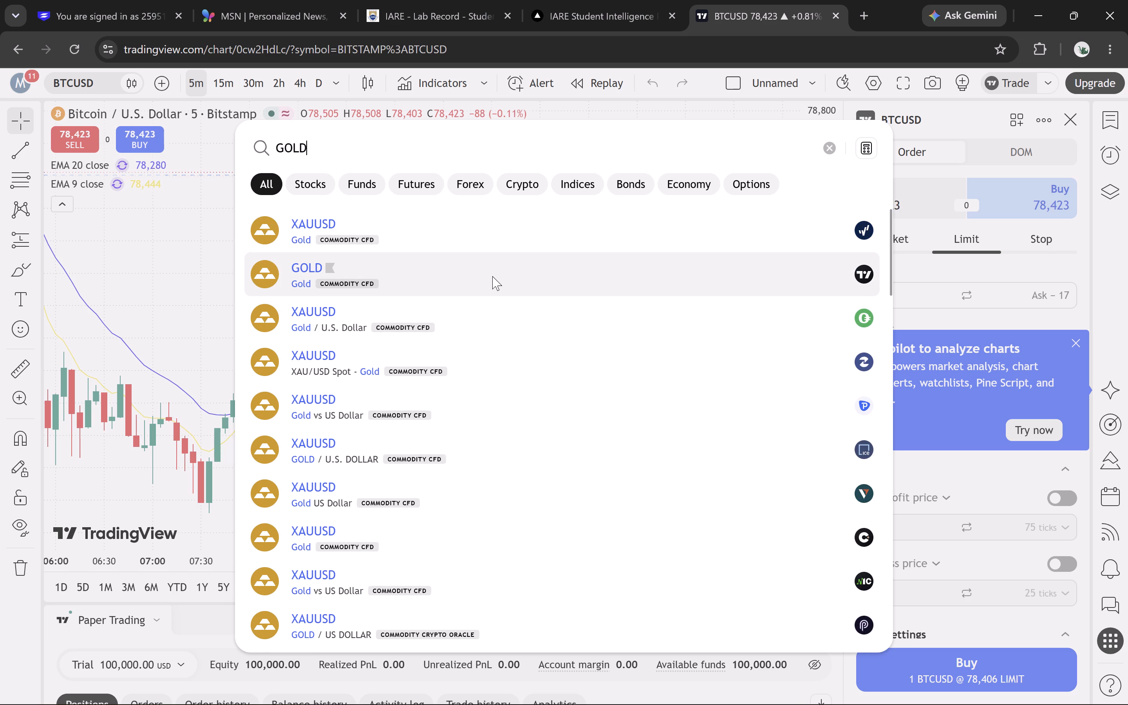
{"action": "left_click", "coordinate": [492, 276]}
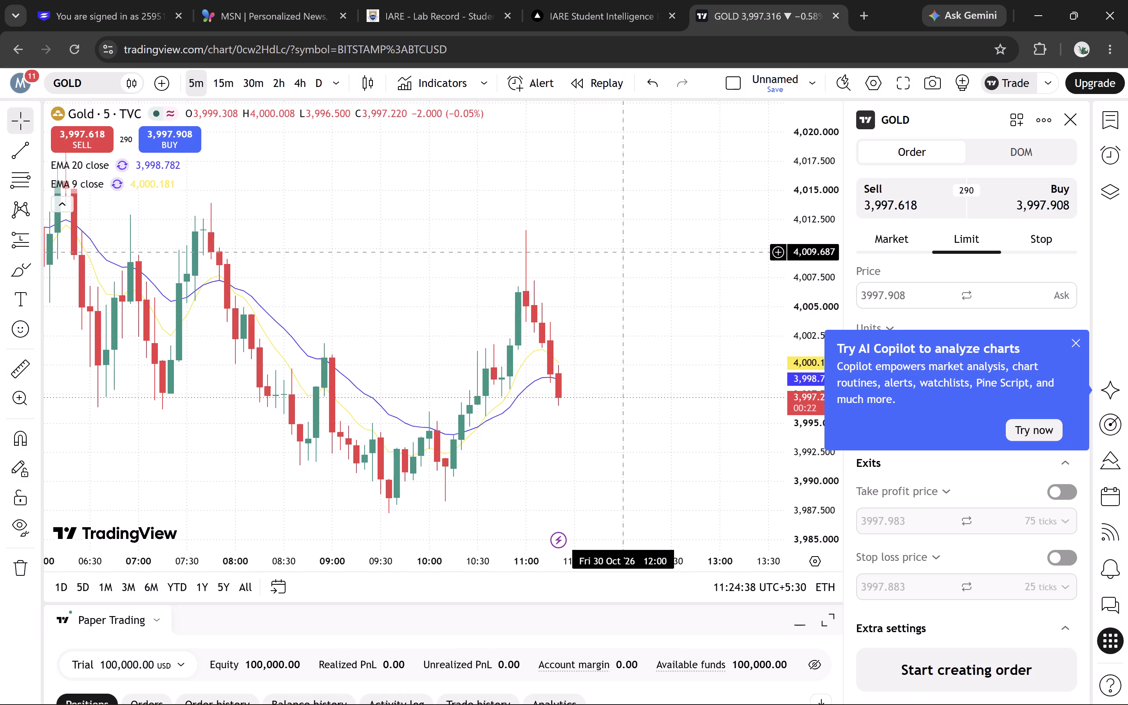
Dismiss the AI Copilot tip covering the gold order form.
{"action": "left_click_drag", "start_coordinate": [627, 253], "coordinate": [528, 233]}
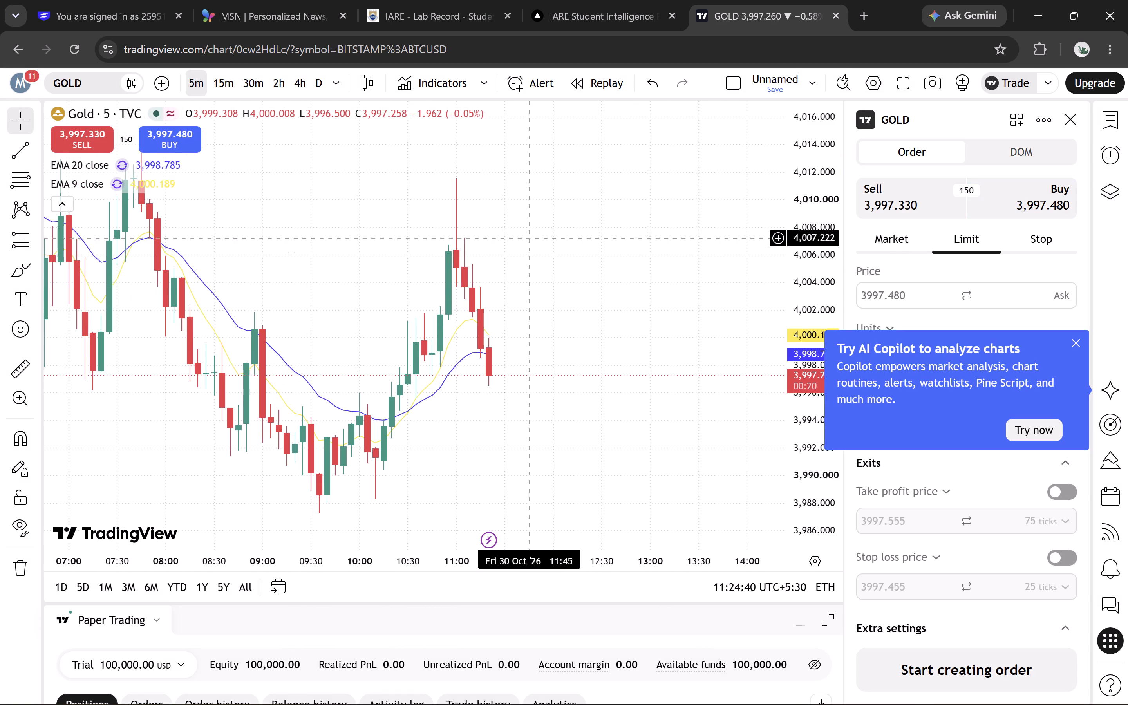
{"action": "left_click_drag", "start_coordinate": [528, 233], "coordinate": [530, 231]}
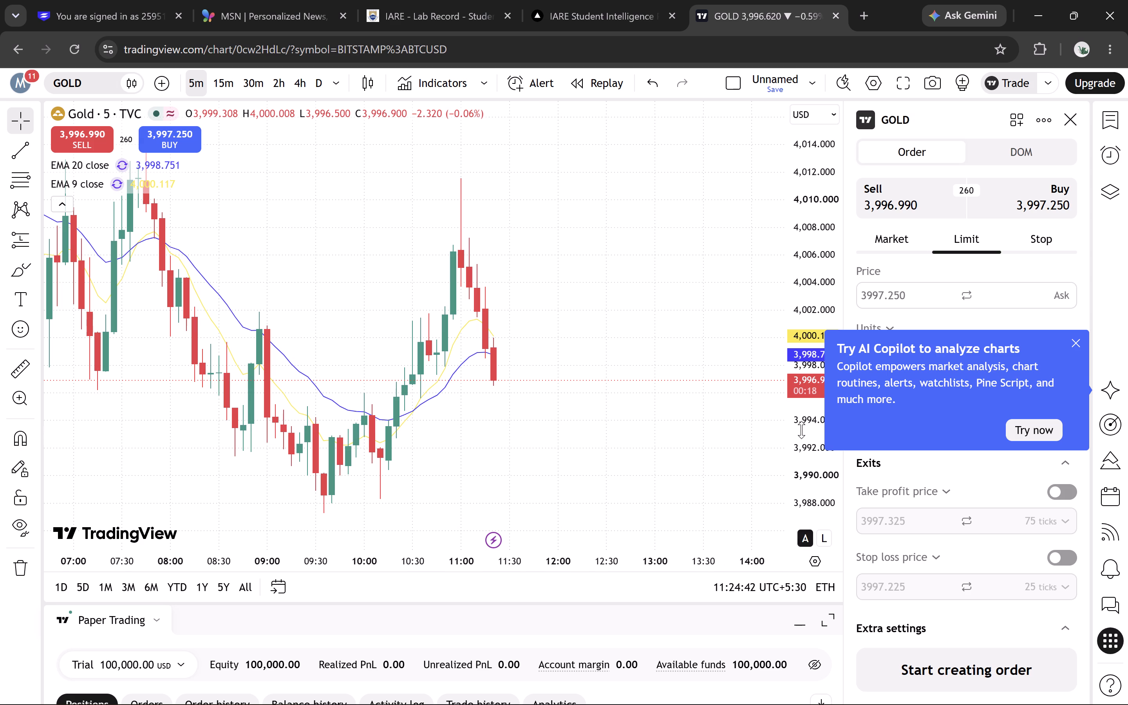
{"action": "left_click", "coordinate": [1076, 349]}
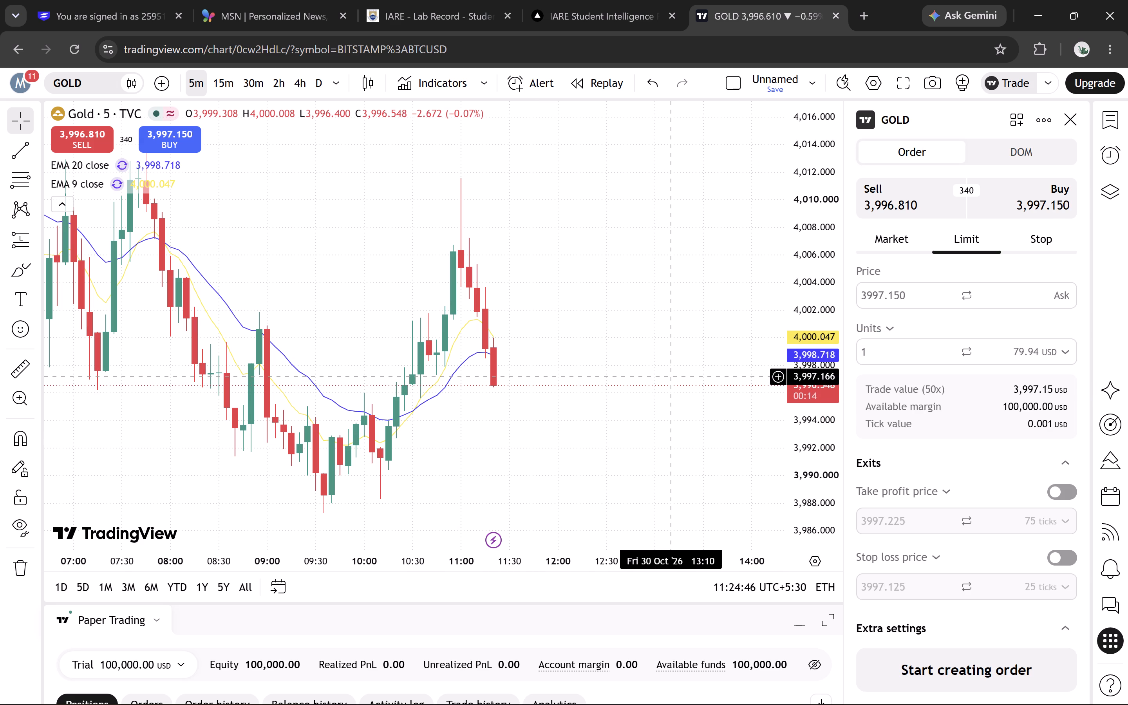
Set the gold chart to the daily interval and bring the most recent candles into view.
{"action": "left_click_drag", "start_coordinate": [617, 365], "coordinate": [546, 384]}
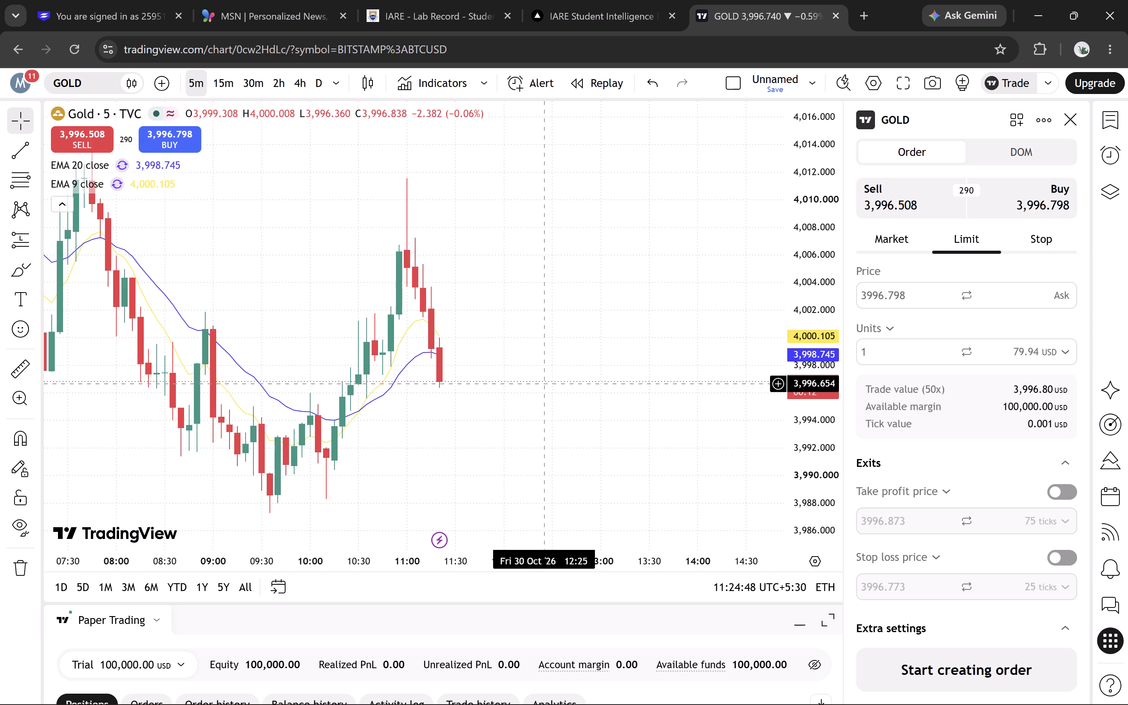
{"action": "left_click_drag", "start_coordinate": [546, 384], "coordinate": [653, 405]}
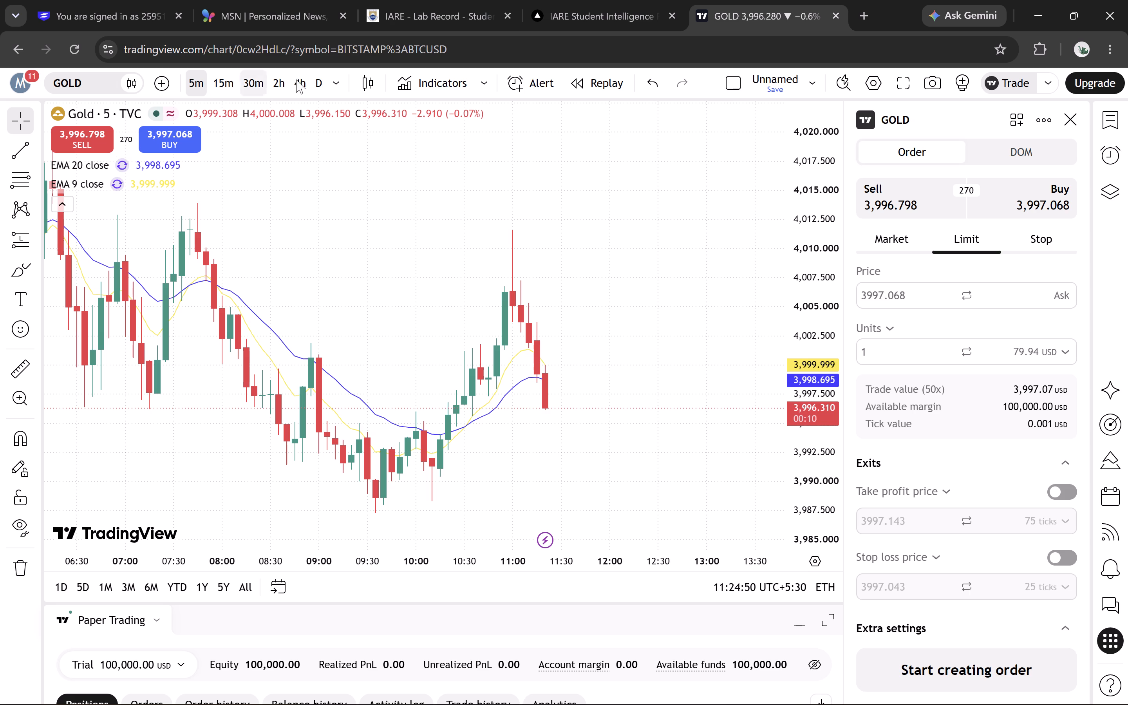
{"action": "left_click", "coordinate": [319, 81]}
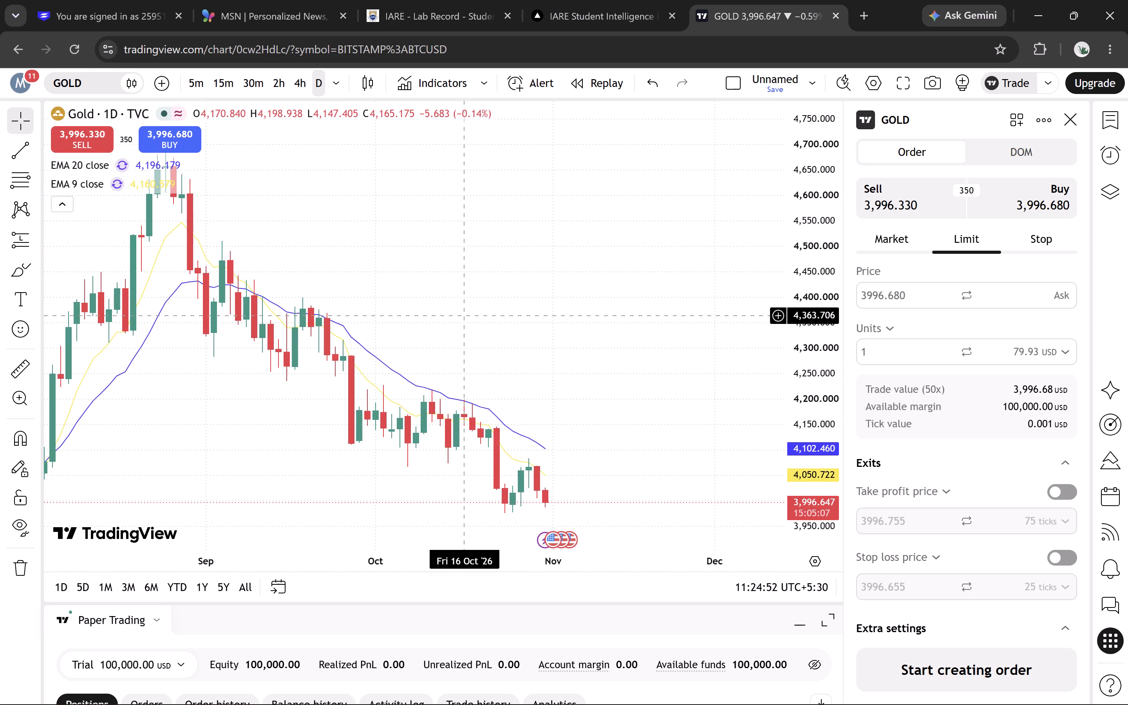
{"action": "left_click_drag", "start_coordinate": [463, 316], "coordinate": [452, 319]}
{"action": "scroll", "coordinate": [452, 319], "scroll_direction": "right", "scroll_amount": 1}
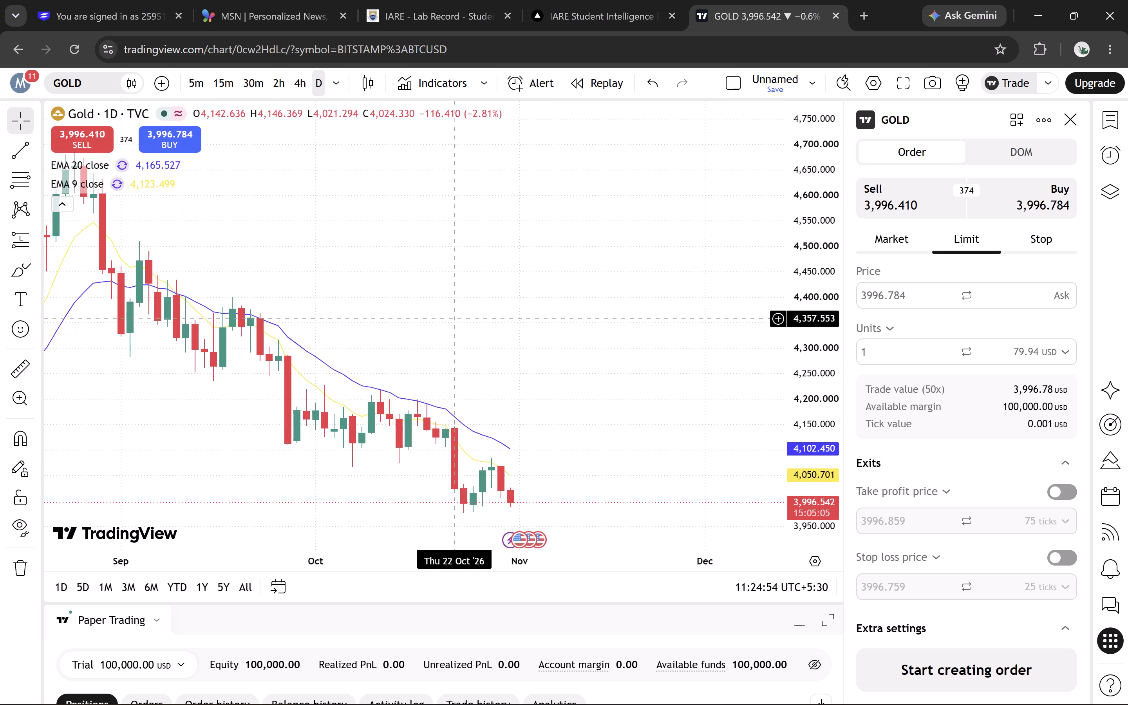
{"action": "scroll", "coordinate": [452, 319], "scroll_direction": "right", "scroll_amount": 1}
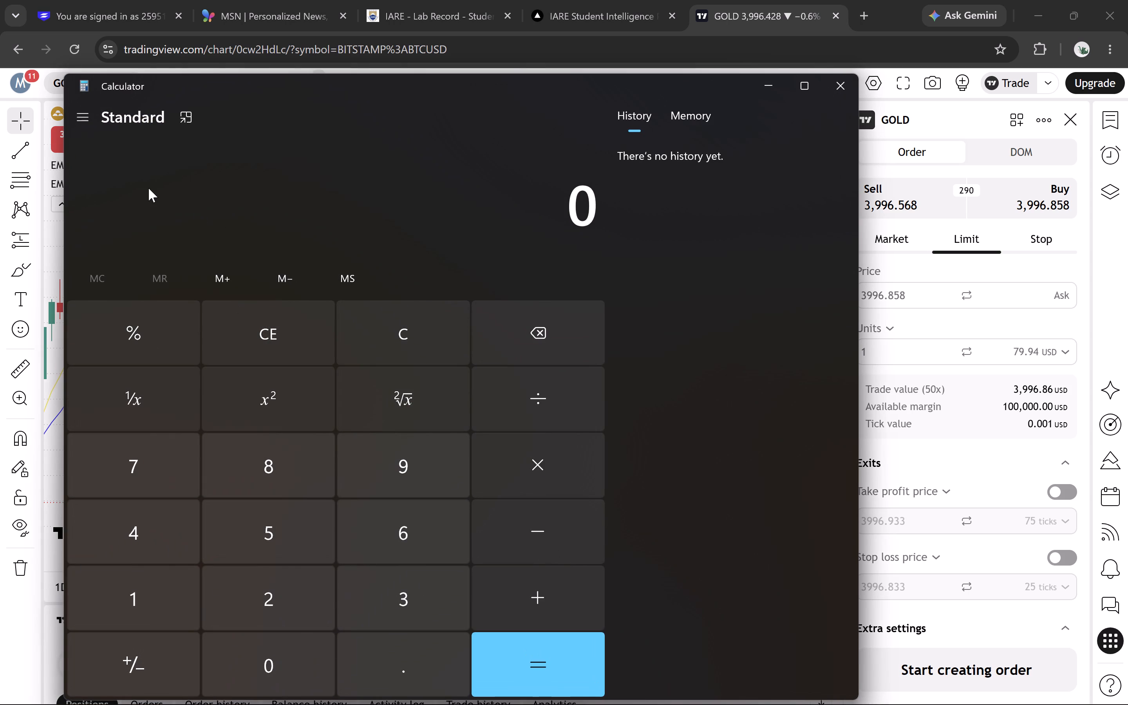
Switch to Calculator and change it from Standard mode to the Currency converter.
{"action": "left_click", "coordinate": [82, 115]}
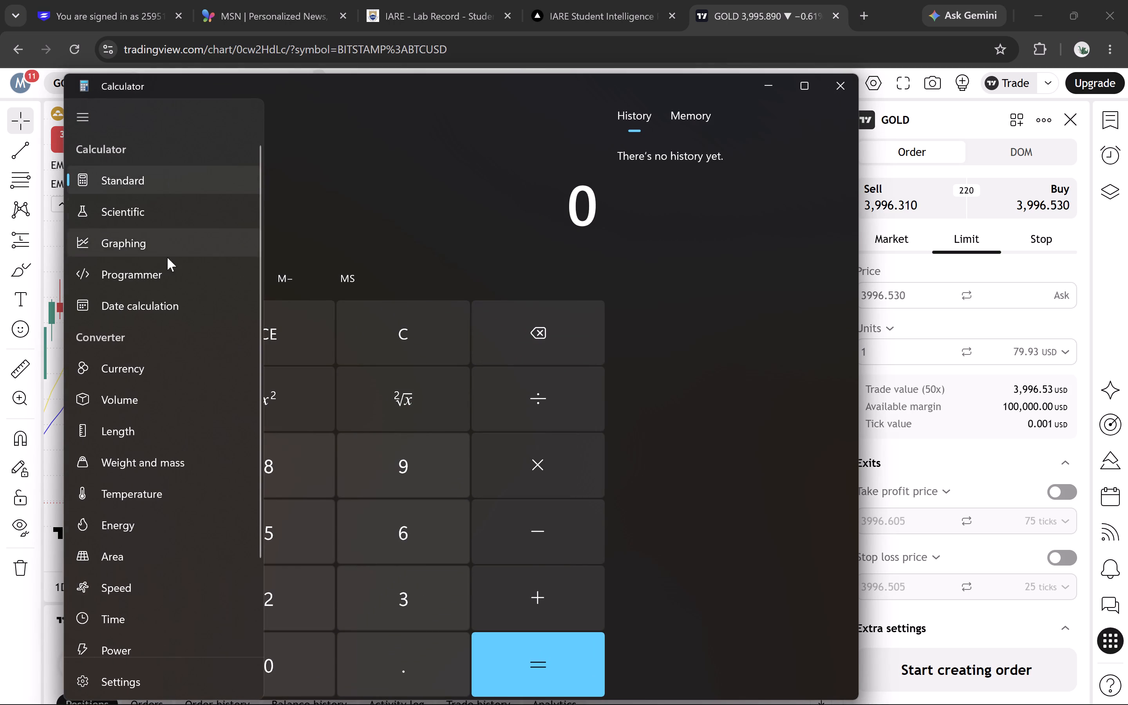
{"action": "scroll", "coordinate": [192, 390], "scroll_direction": "down", "scroll_amount": 3}
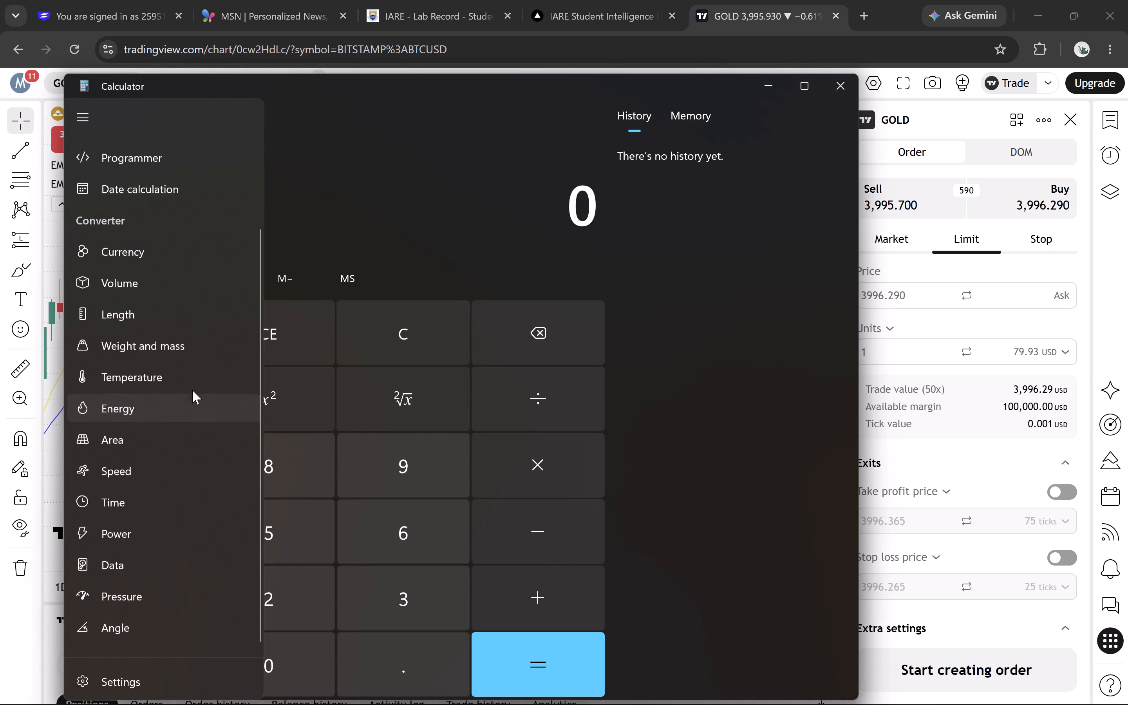
{"action": "left_click", "coordinate": [135, 260]}
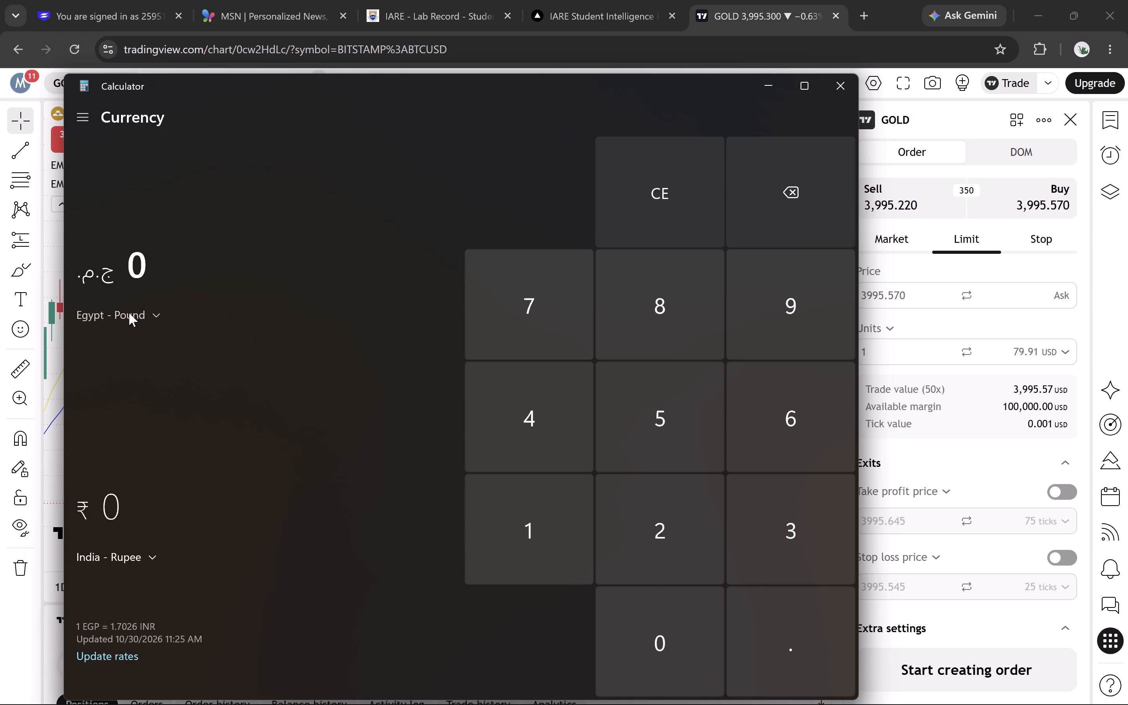
Set the currency being converted from to United States - Dollar, with India - Rupee as the target.
{"action": "left_click", "coordinate": [134, 310]}
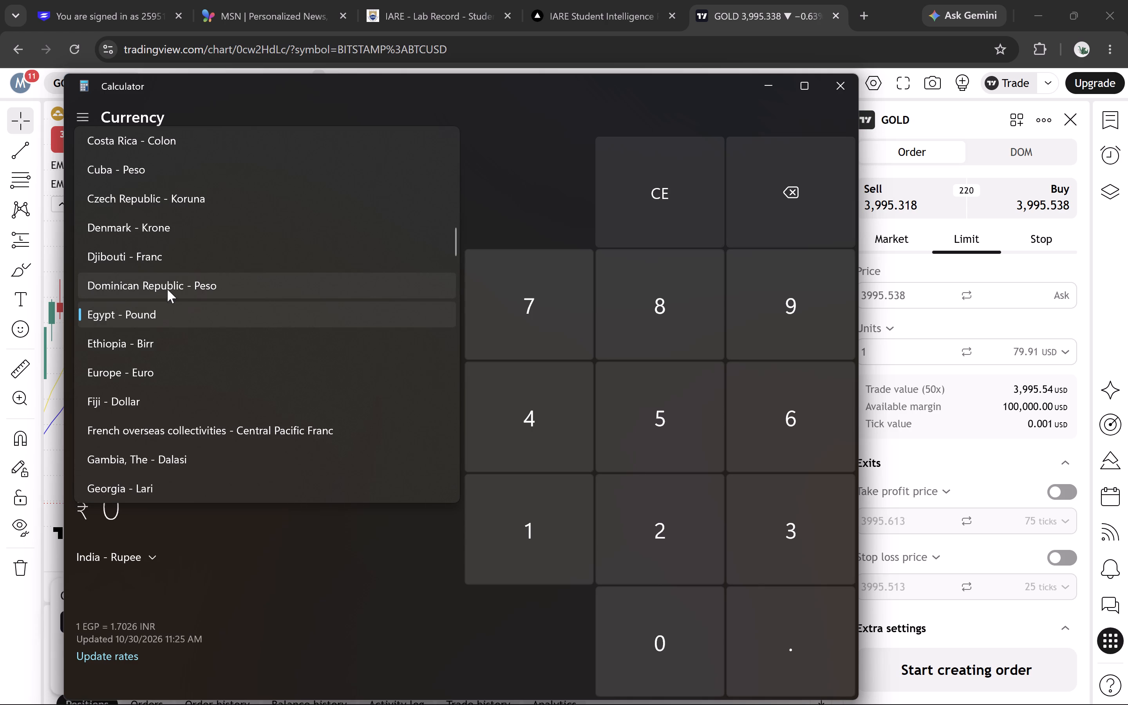
{"action": "type", "text": "doll"}
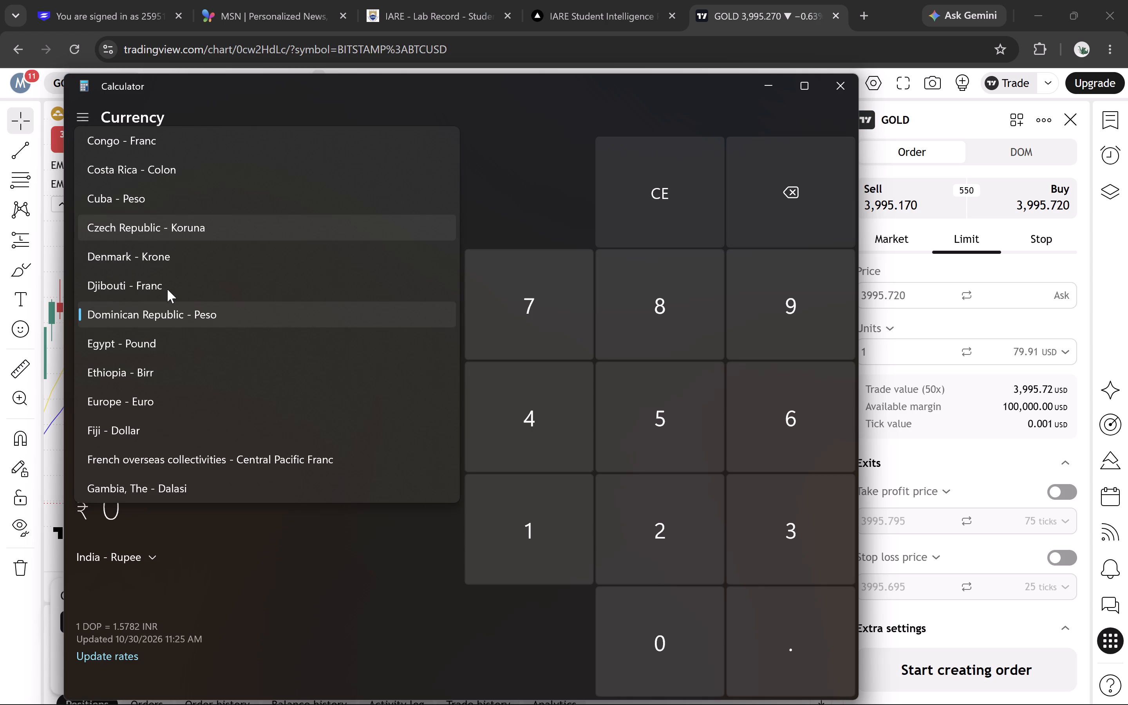
{"action": "key", "text": "BackSpace"}
{"action": "key", "text": "BackSpace"}
{"action": "key", "text": "BackSpace"}
{"action": "key", "text": "BackSpace"}
{"action": "key", "text": "BackSpace"}
{"action": "type", "text": "usd"}
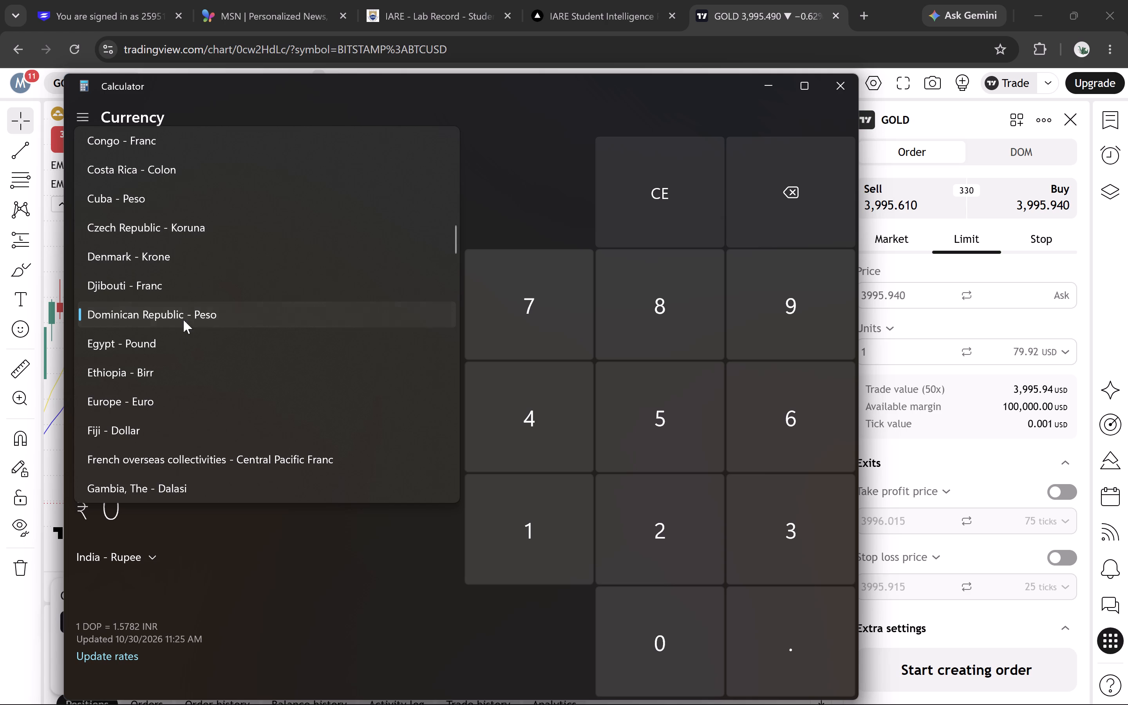
{"action": "scroll", "coordinate": [196, 227], "scroll_direction": "up", "scroll_amount": 1}
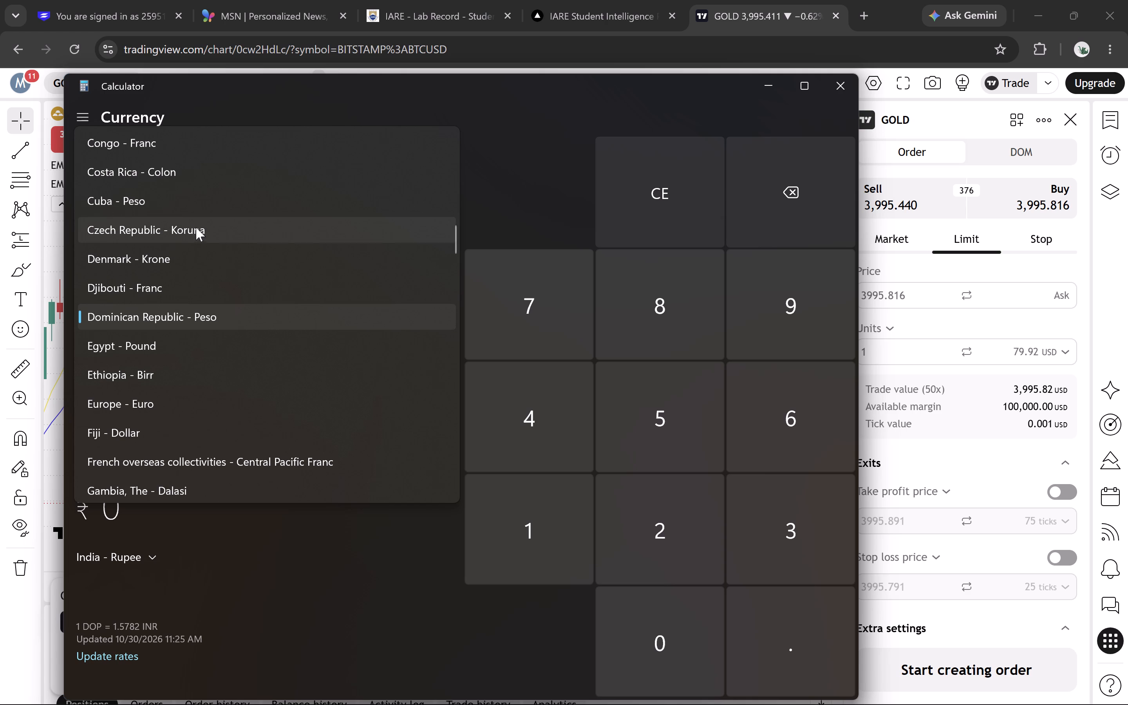
{"action": "scroll", "coordinate": [196, 227], "scroll_direction": "up", "scroll_amount": 3}
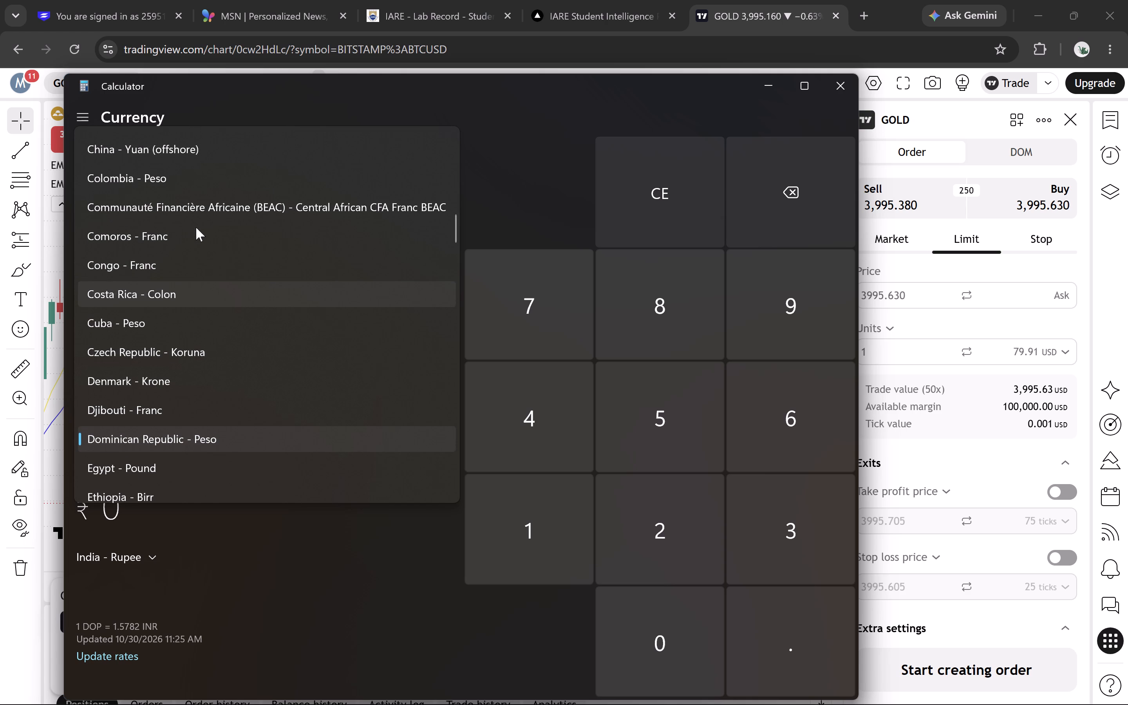
{"action": "type", "text": "us"}
{"action": "key", "text": "d"}
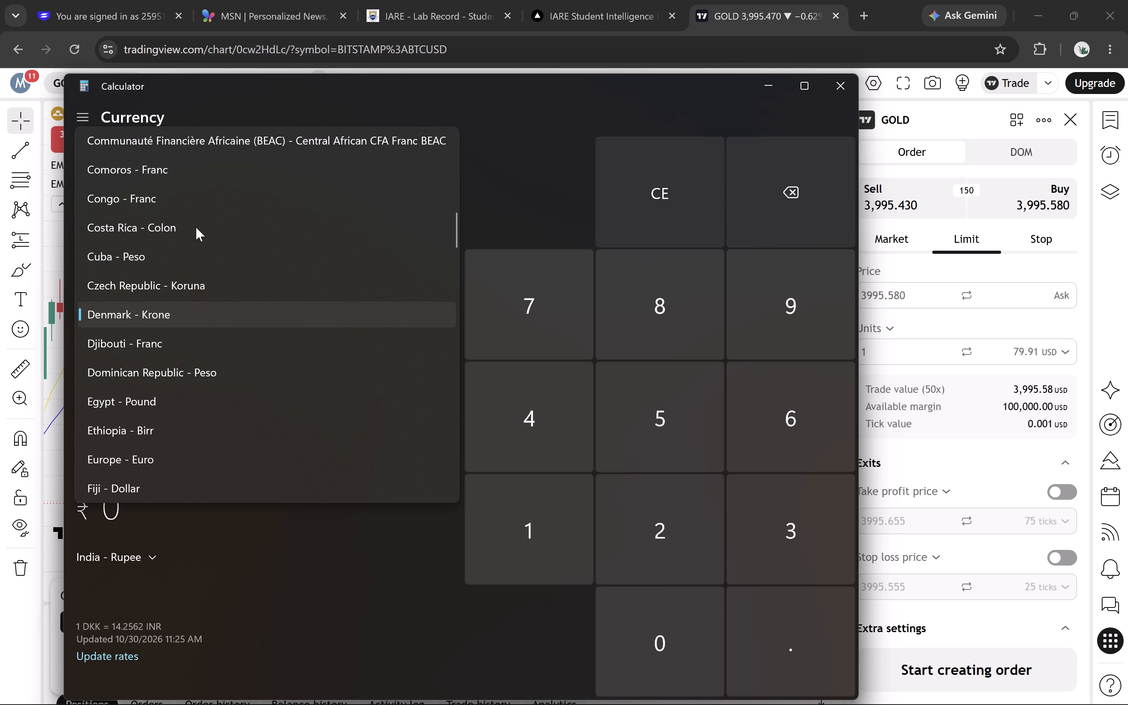
{"action": "scroll", "coordinate": [208, 314], "scroll_direction": "down", "scroll_amount": 1}
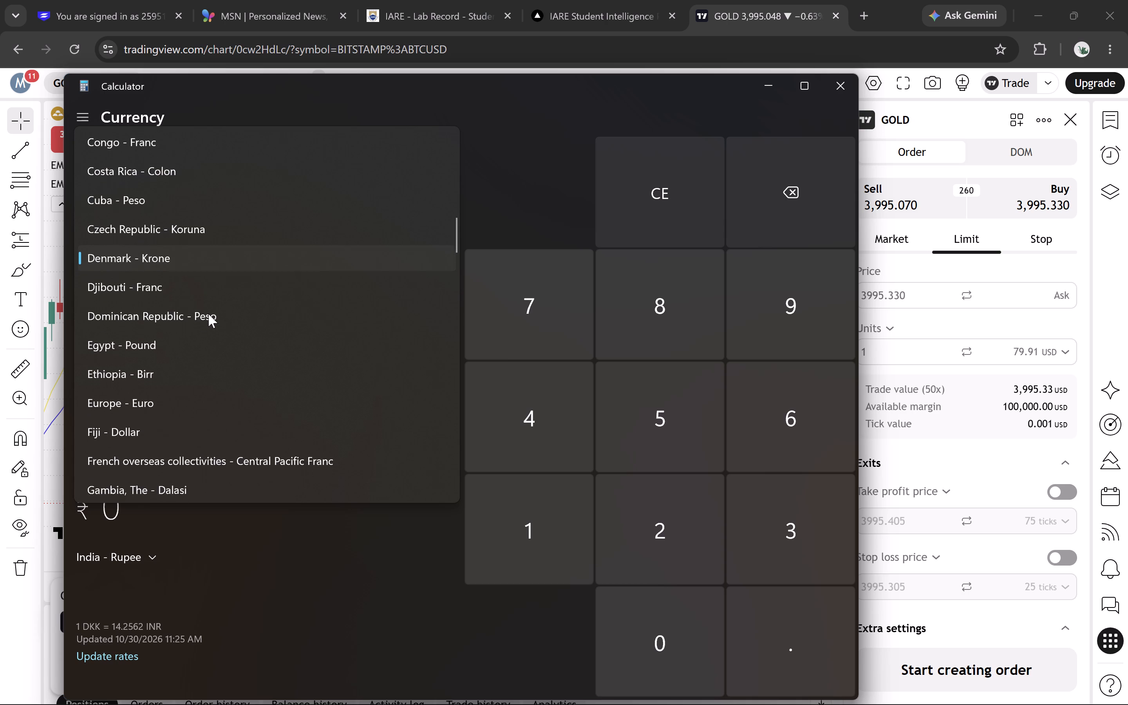
{"action": "scroll", "coordinate": [208, 314], "scroll_direction": "down", "scroll_amount": 4}
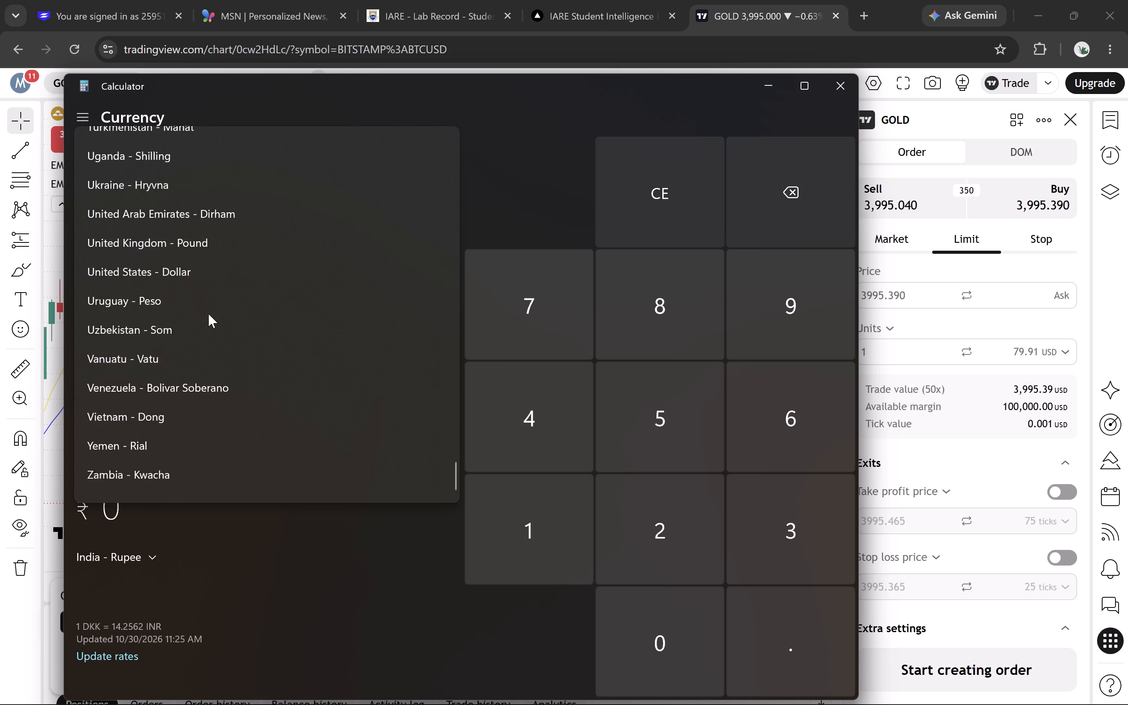
{"action": "left_click", "coordinate": [145, 291]}
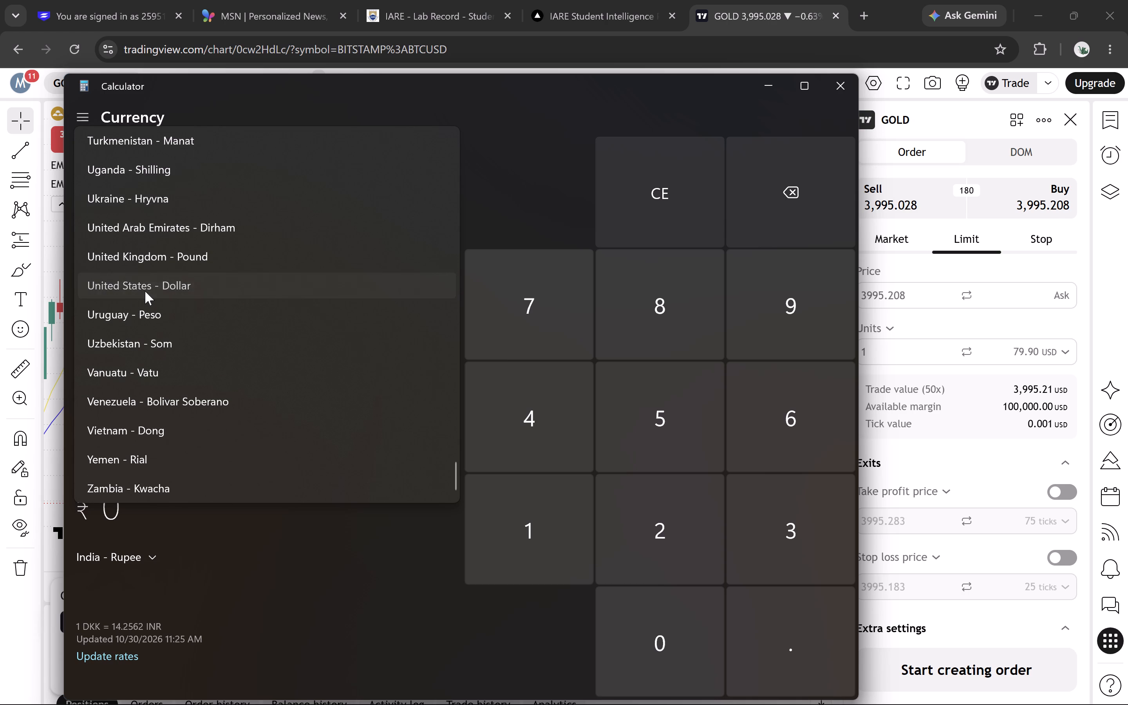
{"action": "left_click", "coordinate": [128, 274]}
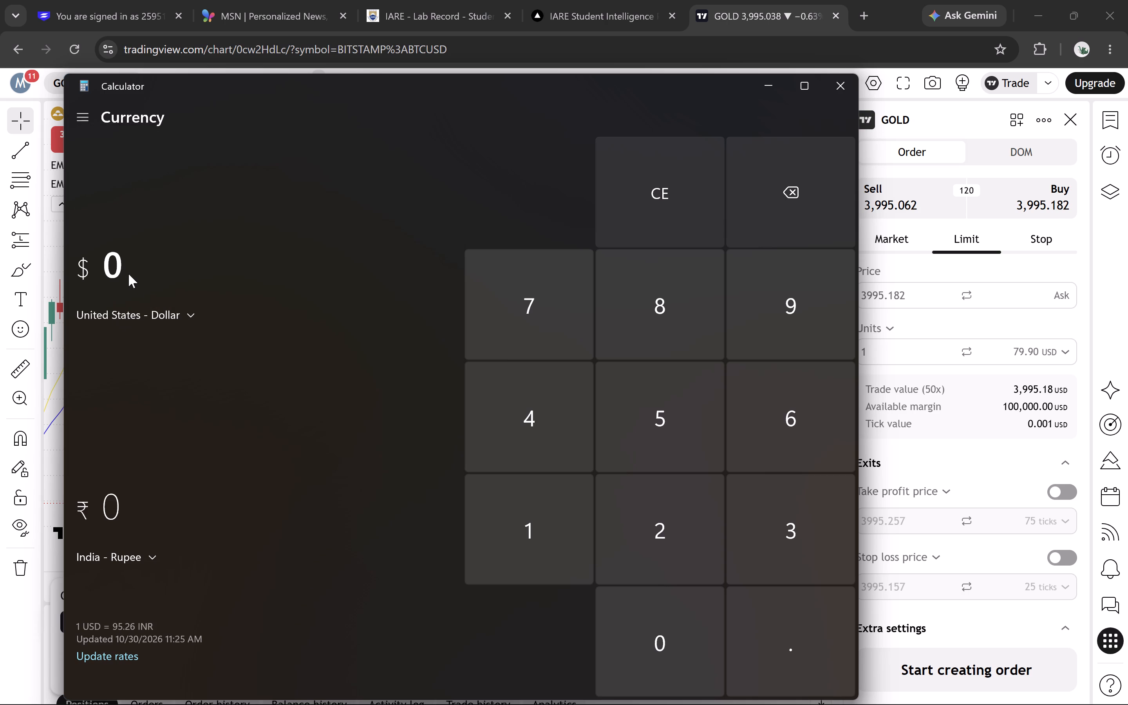
Convert 78,000 US dollars to Indian rupees and close Calculator.
{"action": "type", "text": "**"}
{"action": "key", "text": "7"}
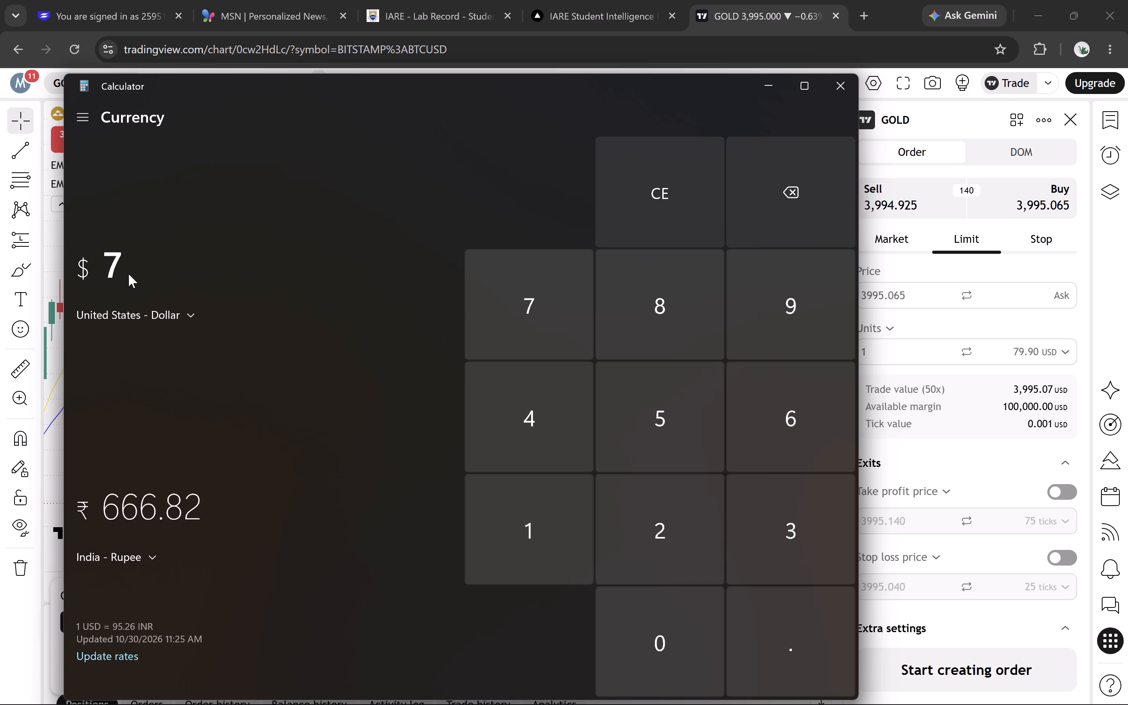
{"action": "key", "text": "8"}
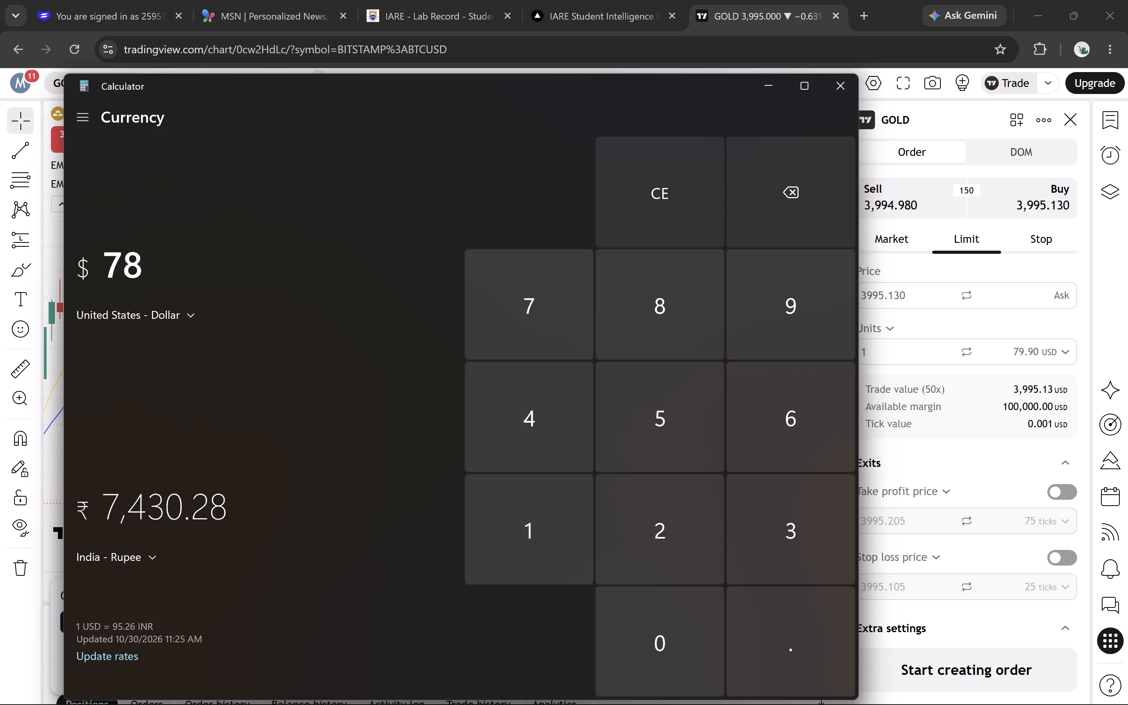
{"action": "type", "text": "000"}
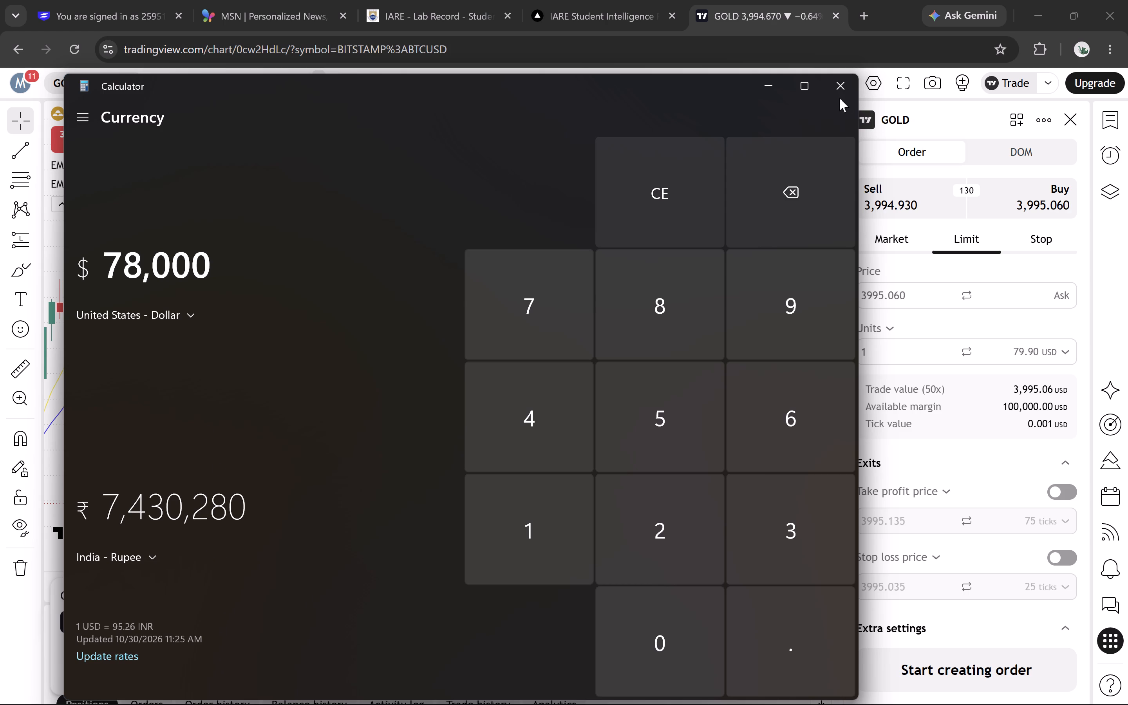
{"action": "left_click", "coordinate": [141, 273]}
{"action": "left_click", "coordinate": [207, 268]}
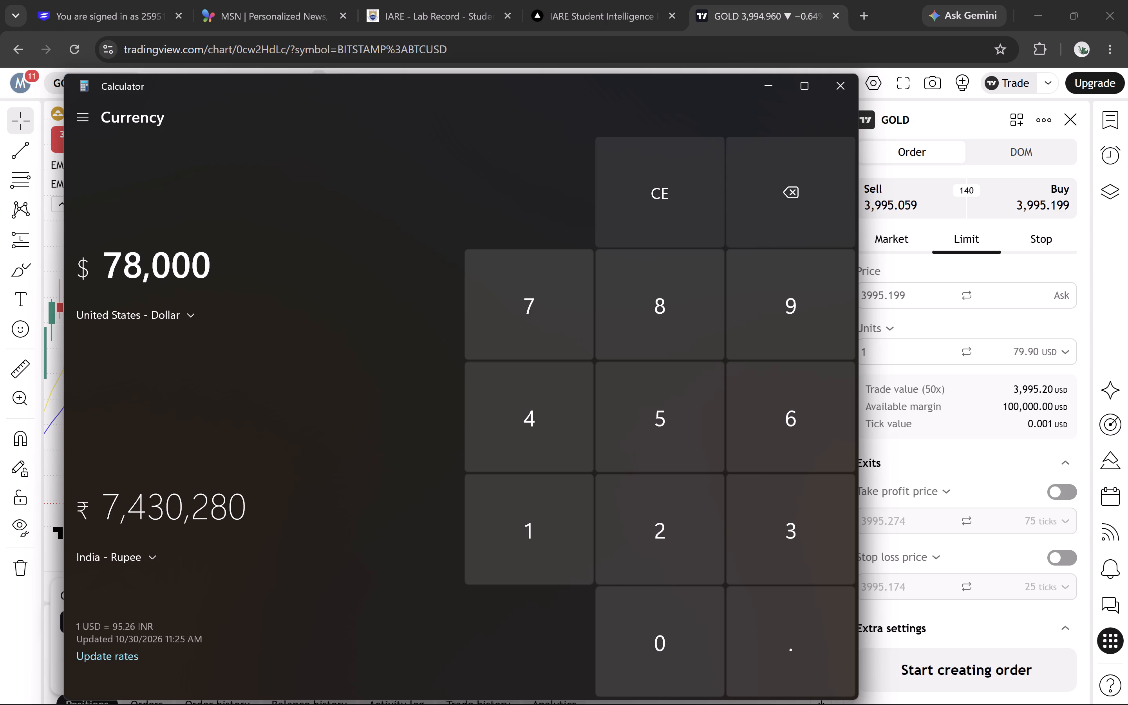
{"action": "left_click", "coordinate": [837, 84]}
Switch the chart from gold to the NVDA stock, picking it from the suggested symbols.
{"action": "left_click_drag", "start_coordinate": [338, 265], "coordinate": [391, 302]}
{"action": "left_click_drag", "start_coordinate": [656, 324], "coordinate": [562, 368]}
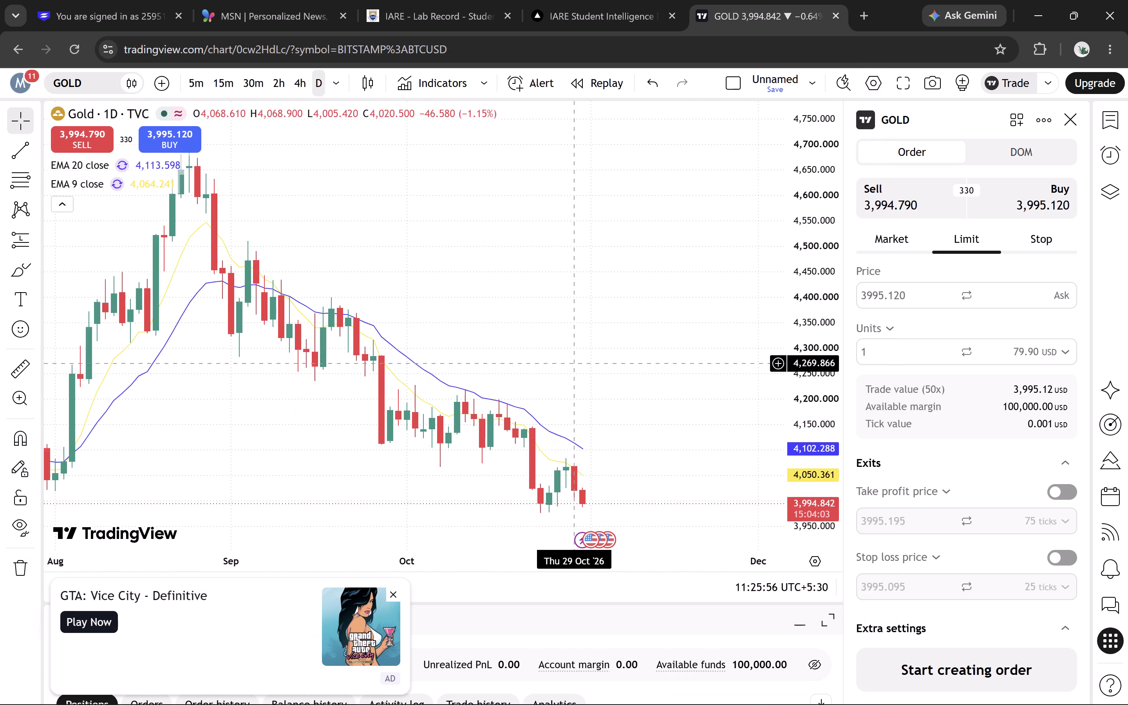
{"action": "left_click_drag", "start_coordinate": [562, 368], "coordinate": [519, 396]}
{"action": "left_click", "coordinate": [89, 76]}
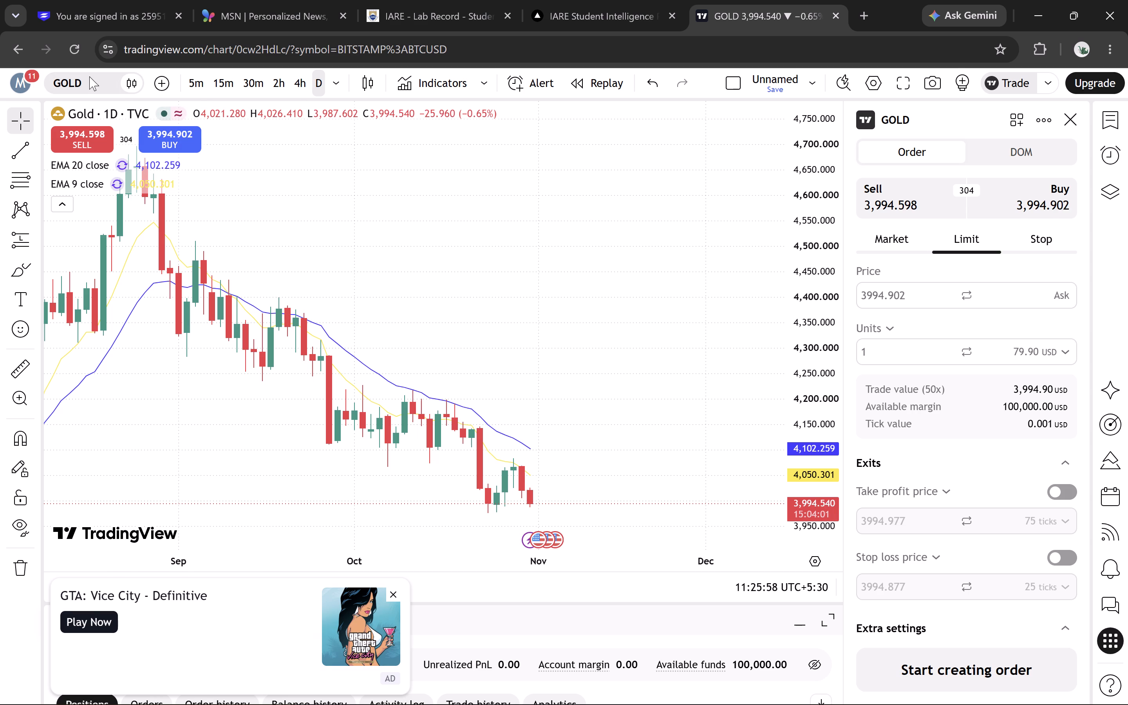
{"action": "key", "text": "BackSpace"}
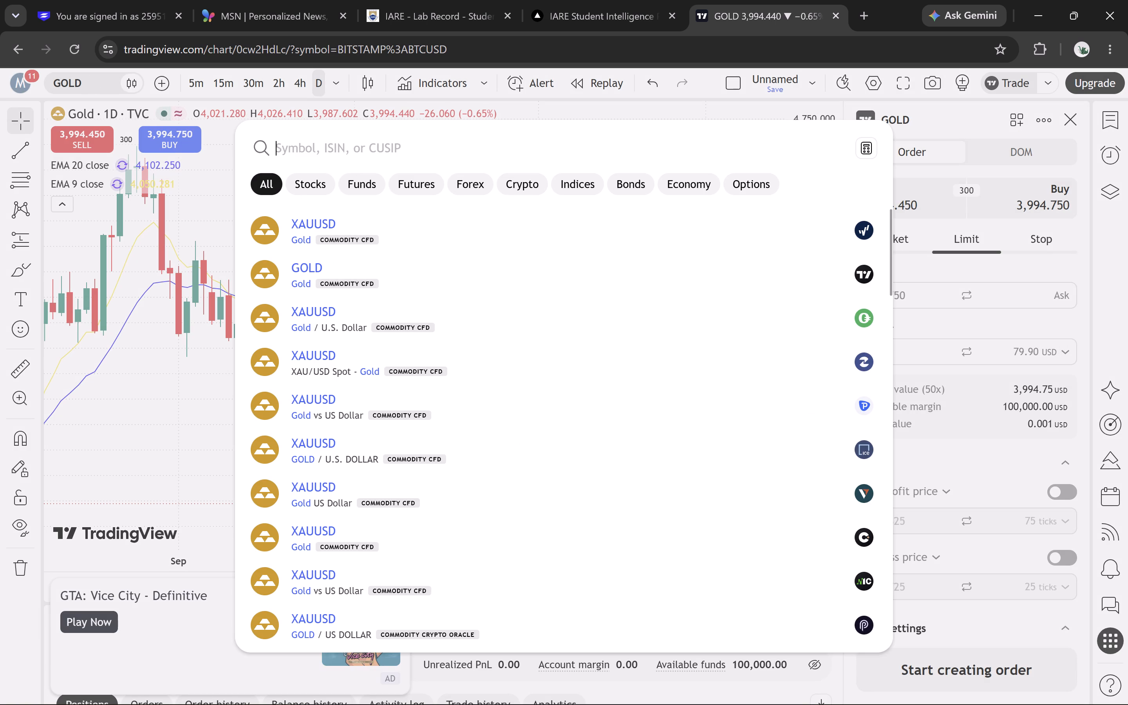
{"action": "scroll", "coordinate": [448, 360], "scroll_direction": "down", "scroll_amount": 2}
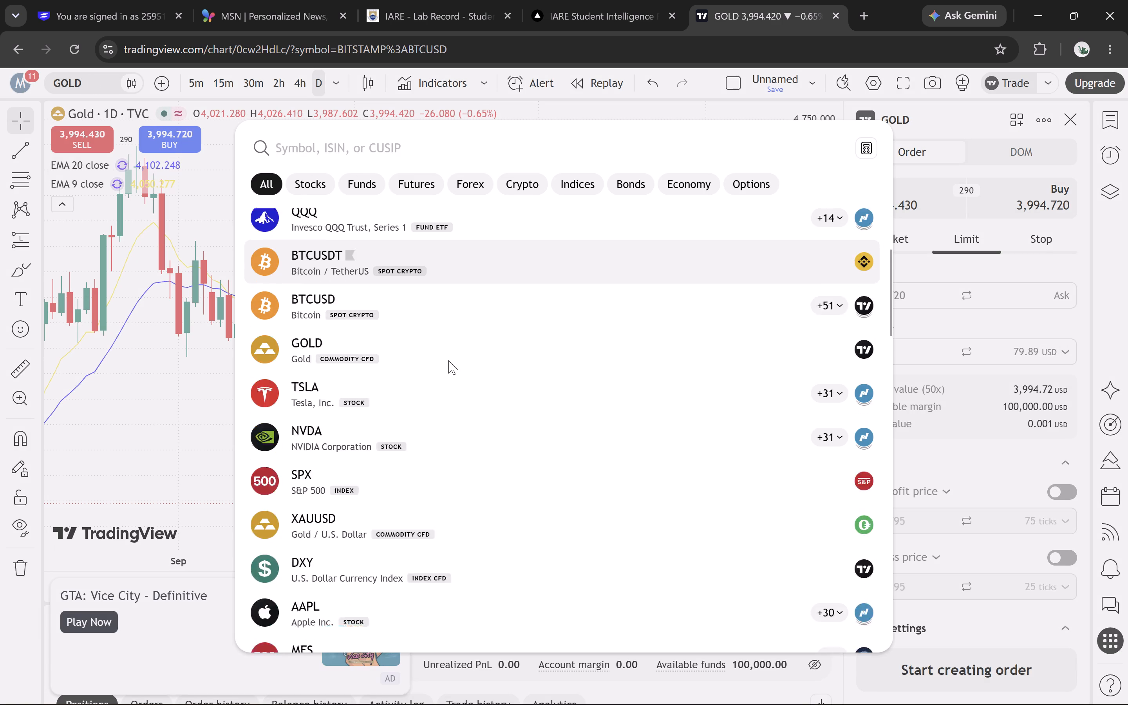
{"action": "scroll", "coordinate": [448, 360], "scroll_direction": "down", "scroll_amount": 2}
{"action": "left_click", "coordinate": [425, 367]}
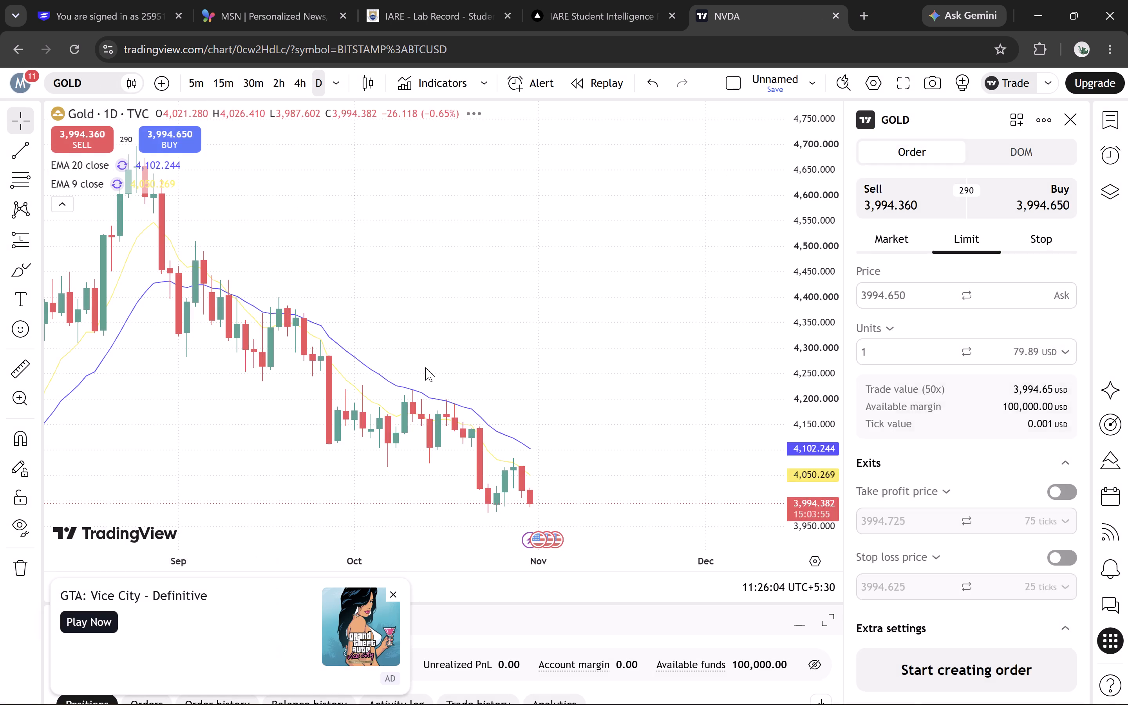
Examine NVIDIA's daily candles and EMA lines over the past several months.
{"action": "left_click_drag", "start_coordinate": [582, 342], "coordinate": [481, 402]}
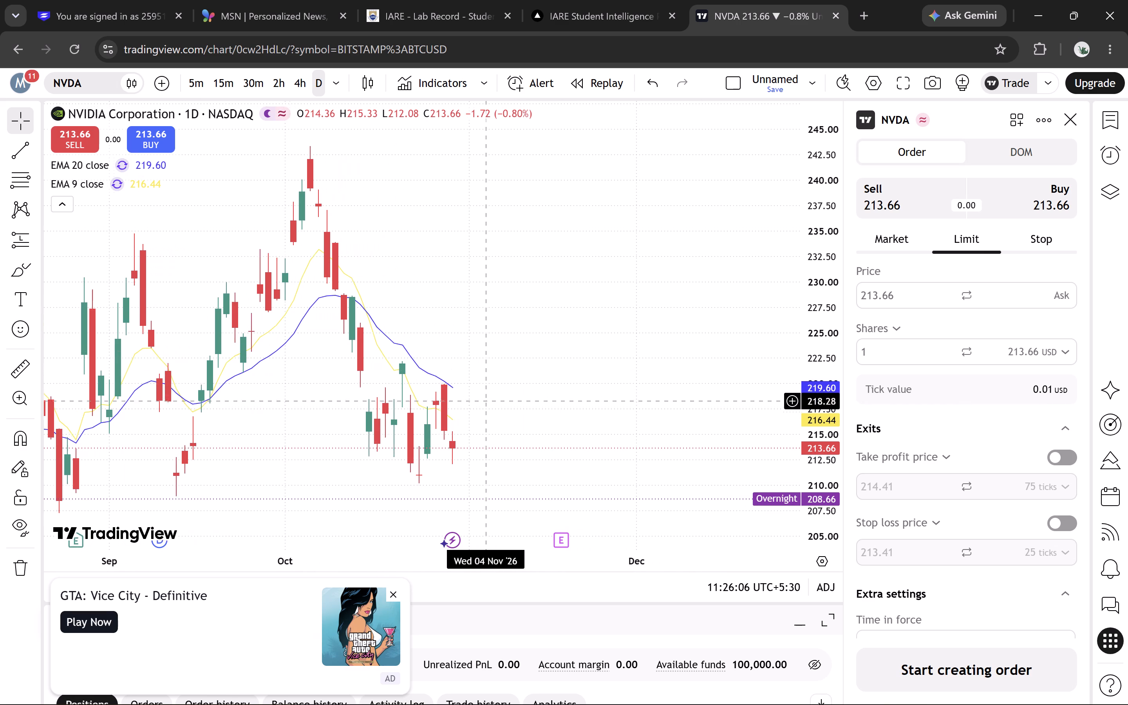
{"action": "left_click_drag", "start_coordinate": [481, 402], "coordinate": [503, 342]}
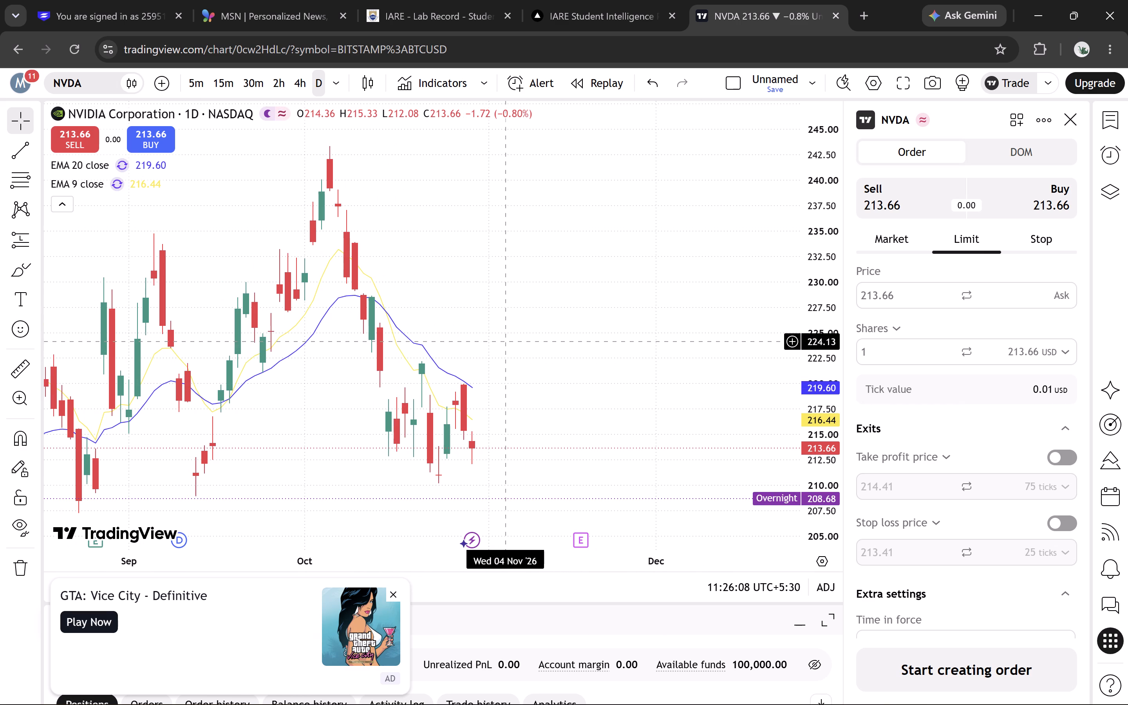
{"action": "left_click_drag", "start_coordinate": [503, 342], "coordinate": [607, 230]}
{"action": "scroll", "coordinate": [607, 230], "scroll_direction": "down", "scroll_amount": 3}
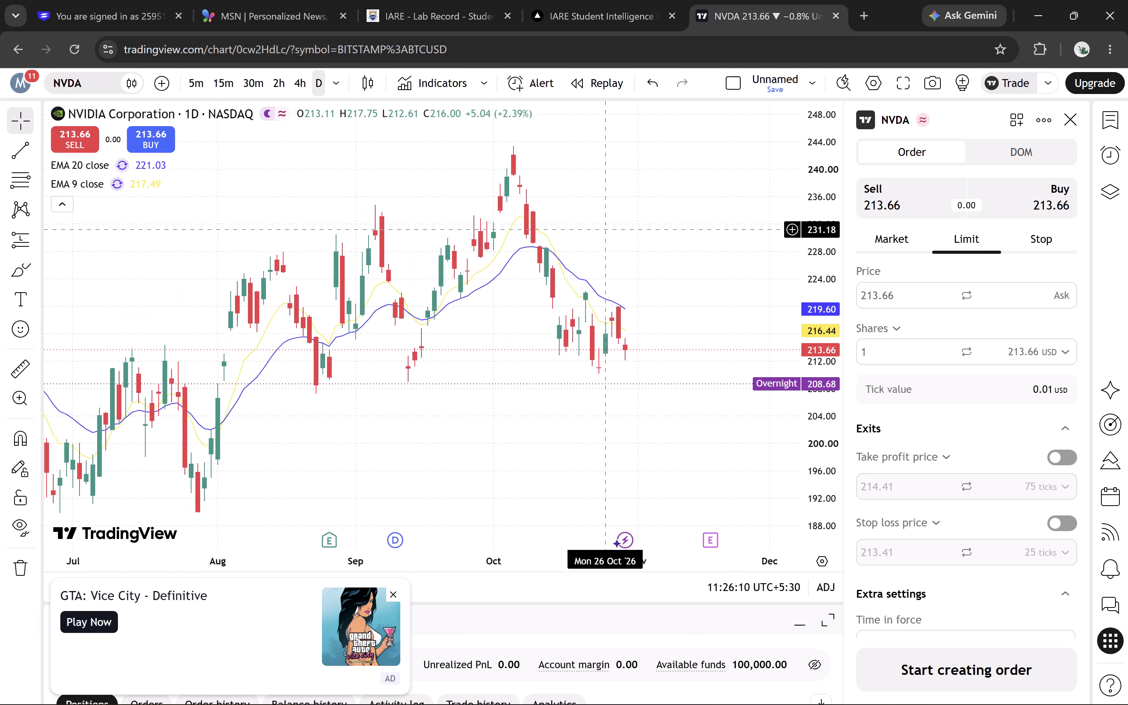
{"action": "scroll", "coordinate": [607, 230], "scroll_direction": "down", "scroll_amount": 2}
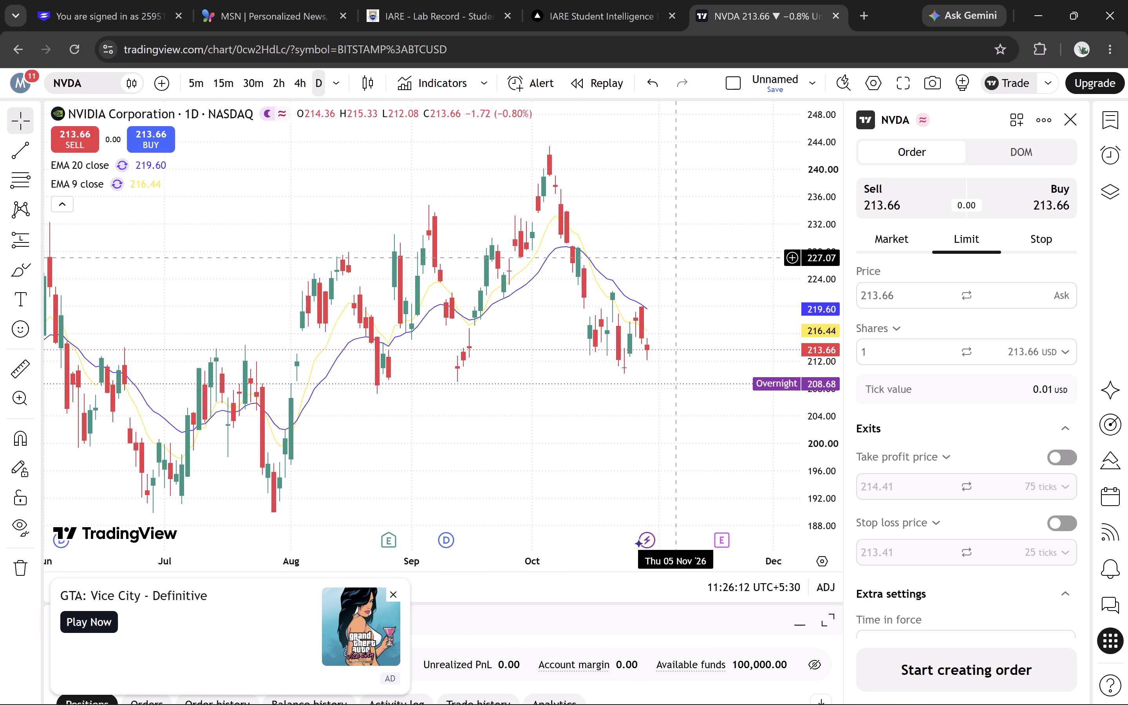
{"action": "left_click_drag", "start_coordinate": [675, 258], "coordinate": [611, 266]}
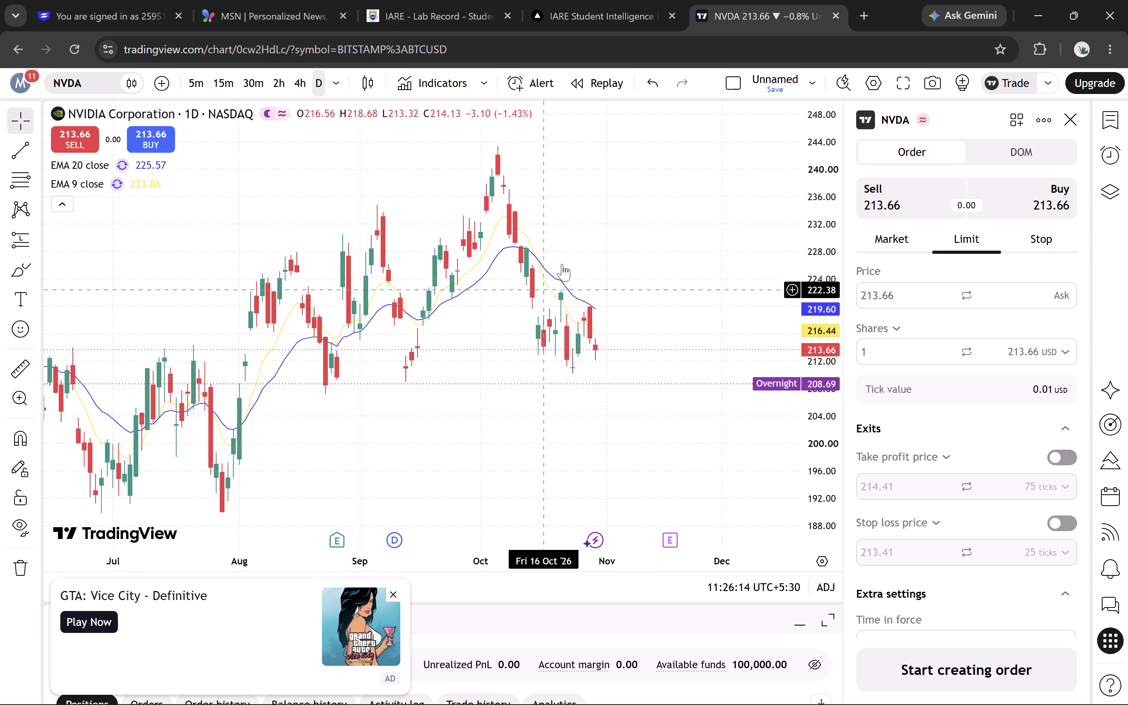
{"action": "left_click_drag", "start_coordinate": [636, 256], "coordinate": [558, 257]}
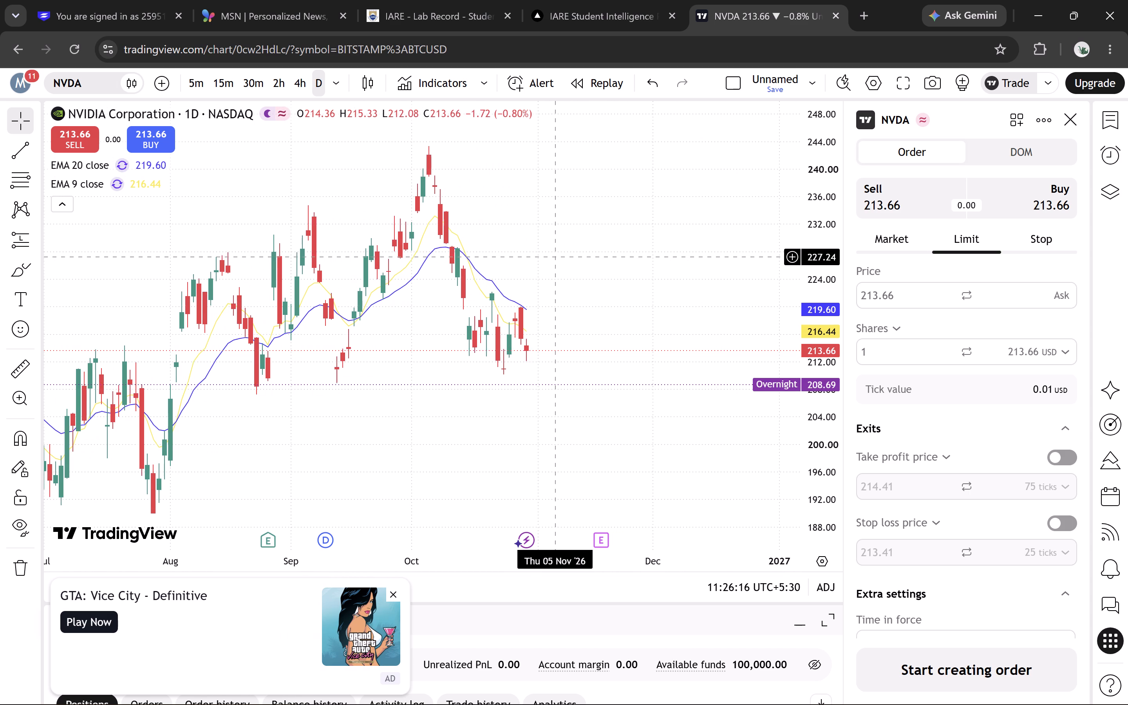
{"action": "left_click_drag", "start_coordinate": [558, 257], "coordinate": [553, 257]}
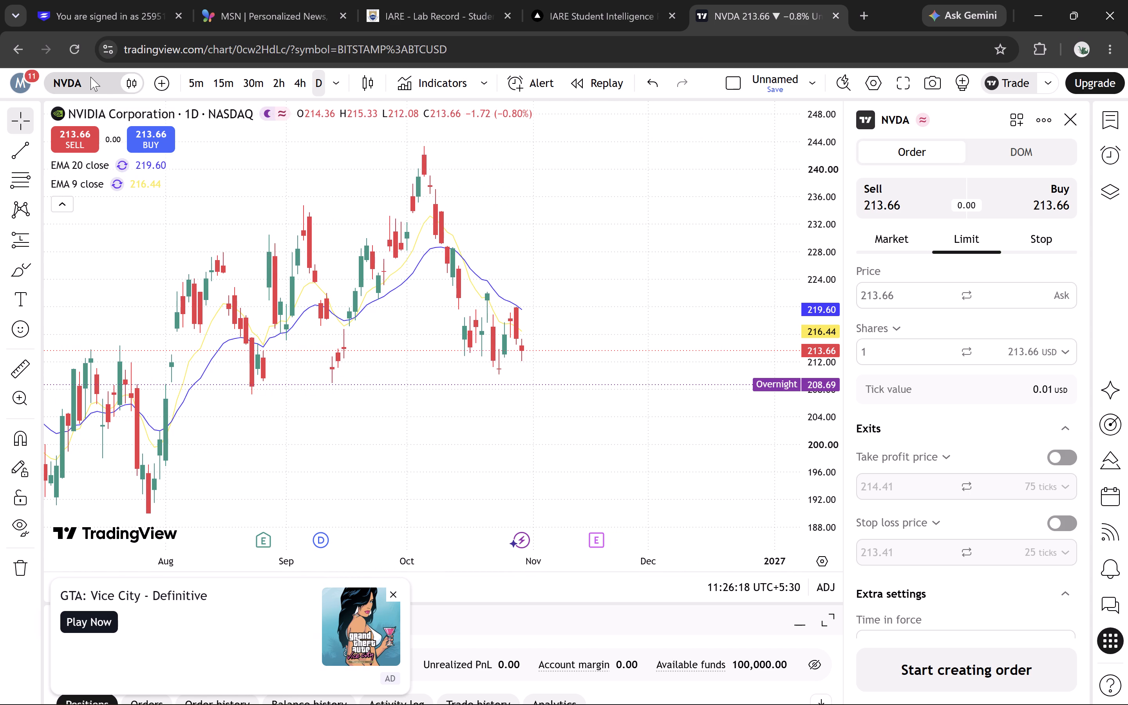
Switch the chart from NVIDIA to the TSLA stock, picking it from the suggested symbols.
{"action": "left_click", "coordinate": [88, 77]}
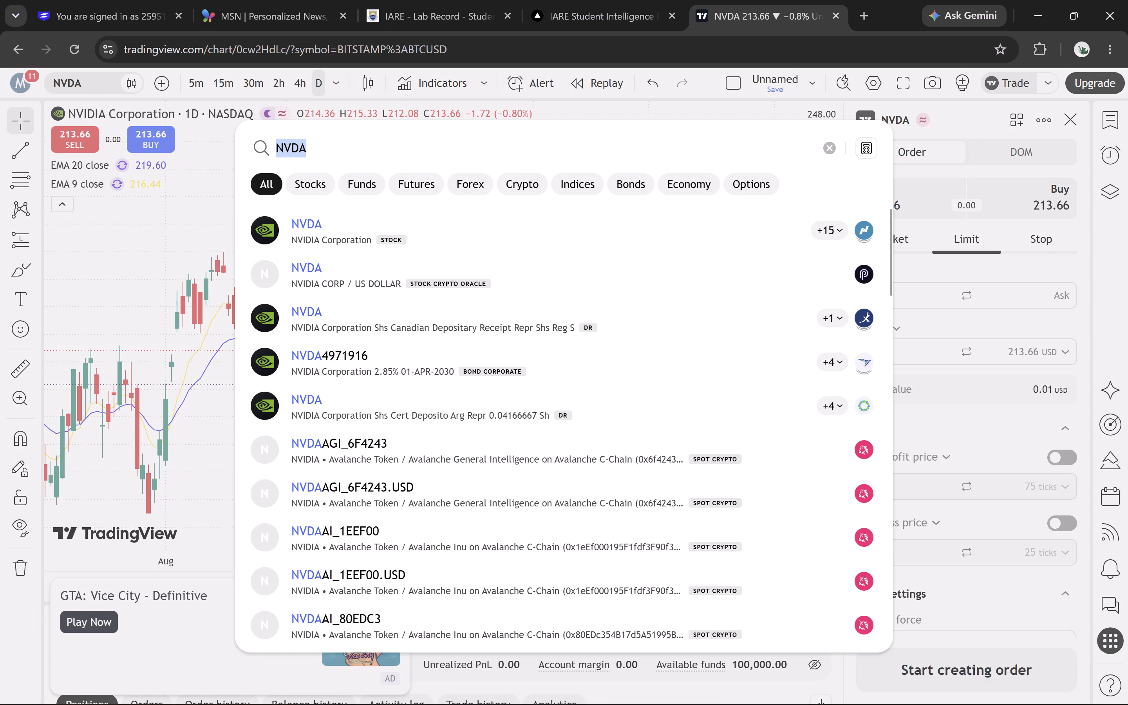
{"action": "key", "text": "BackSpace"}
{"action": "scroll", "coordinate": [568, 414], "scroll_direction": "down", "scroll_amount": 2}
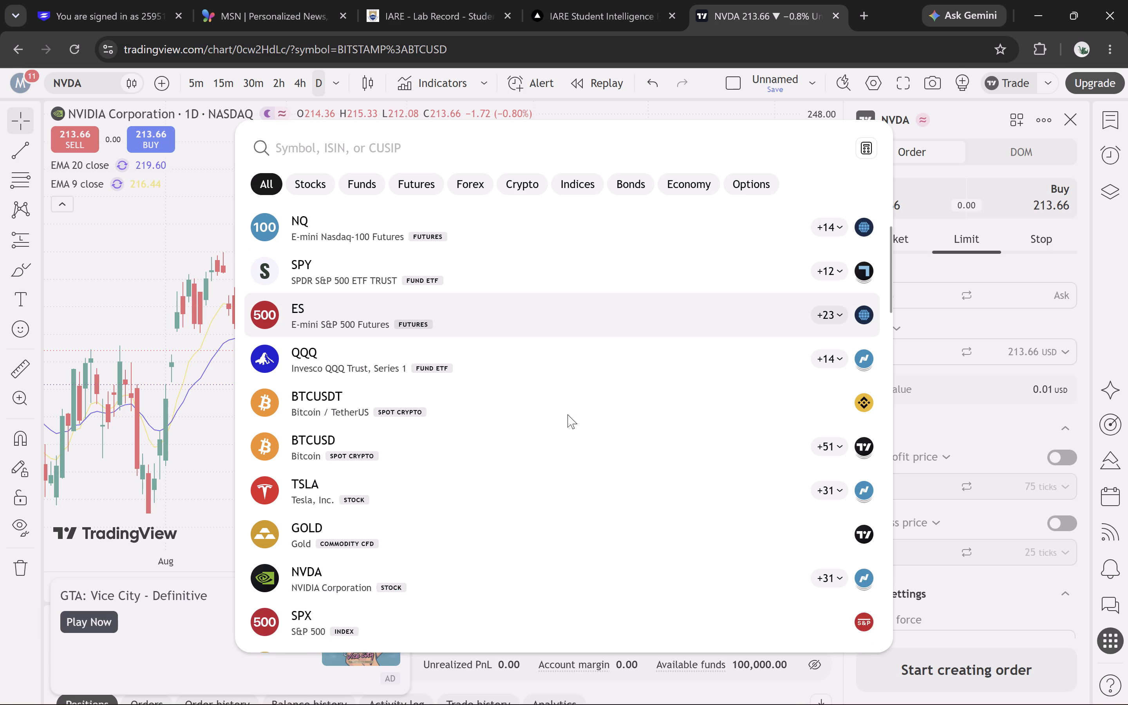
{"action": "scroll", "coordinate": [568, 414], "scroll_direction": "down", "scroll_amount": 2}
{"action": "left_click", "coordinate": [508, 416]}
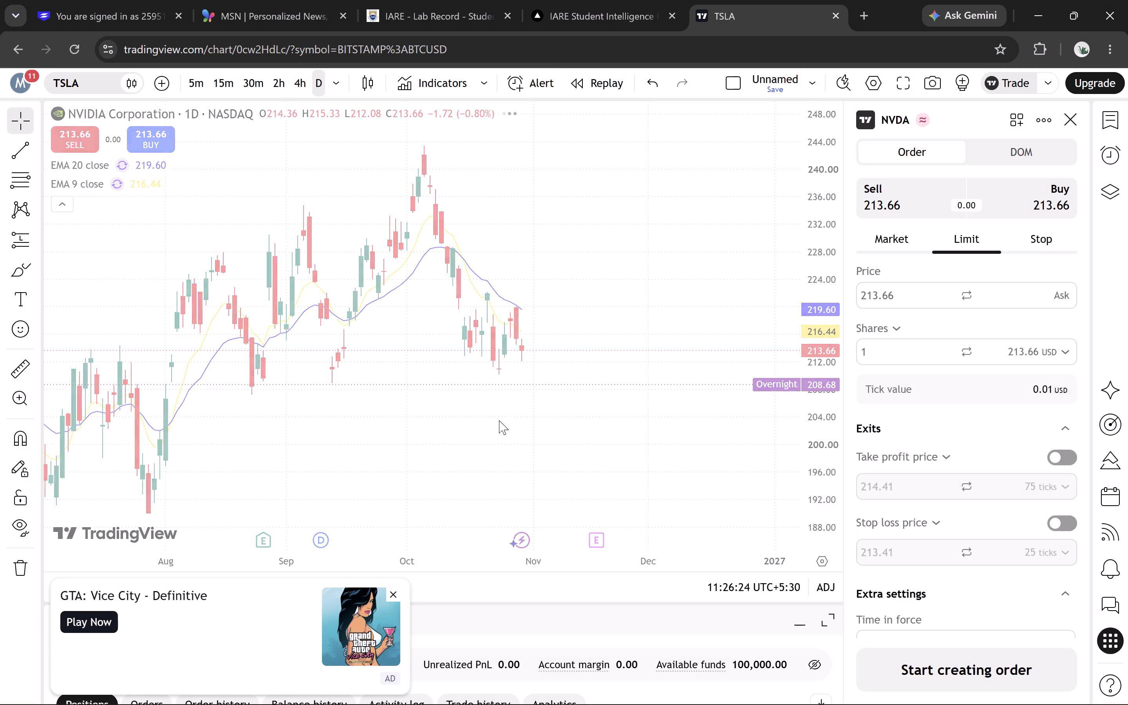
Examine Tesla's daily candles and EMA lines from June up to the most recent trading days.
{"action": "left_click_drag", "start_coordinate": [551, 379], "coordinate": [583, 389]}
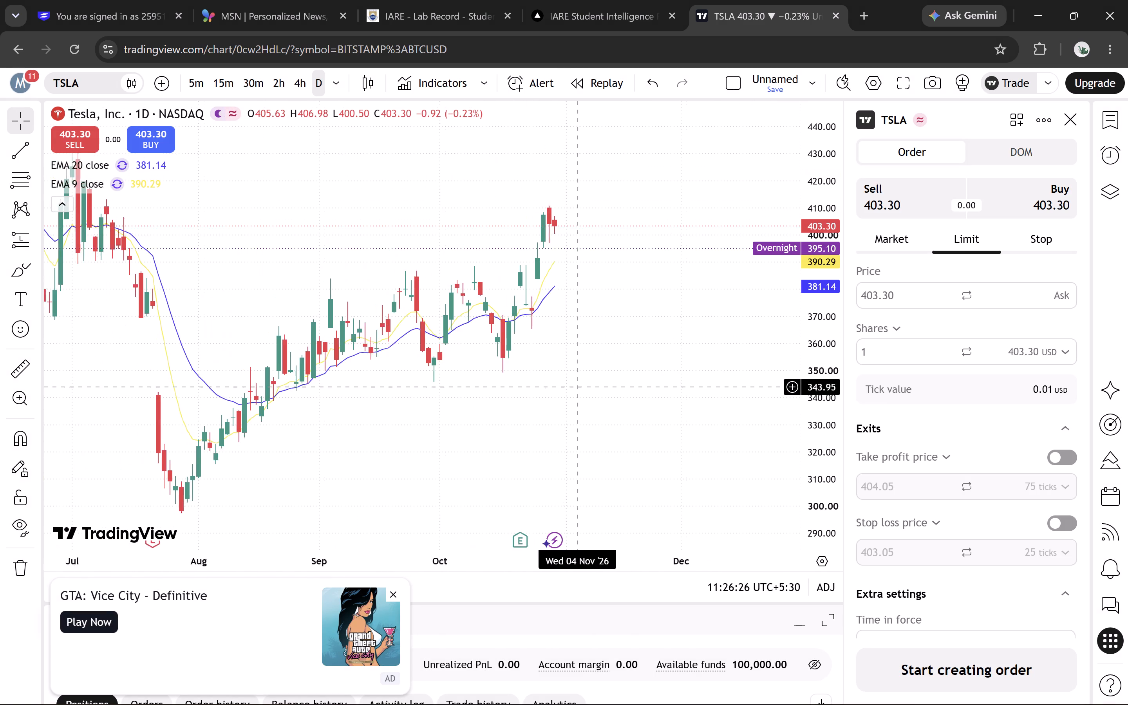
{"action": "left_click_drag", "start_coordinate": [583, 389], "coordinate": [664, 411]}
{"action": "left_click_drag", "start_coordinate": [486, 390], "coordinate": [609, 387]}
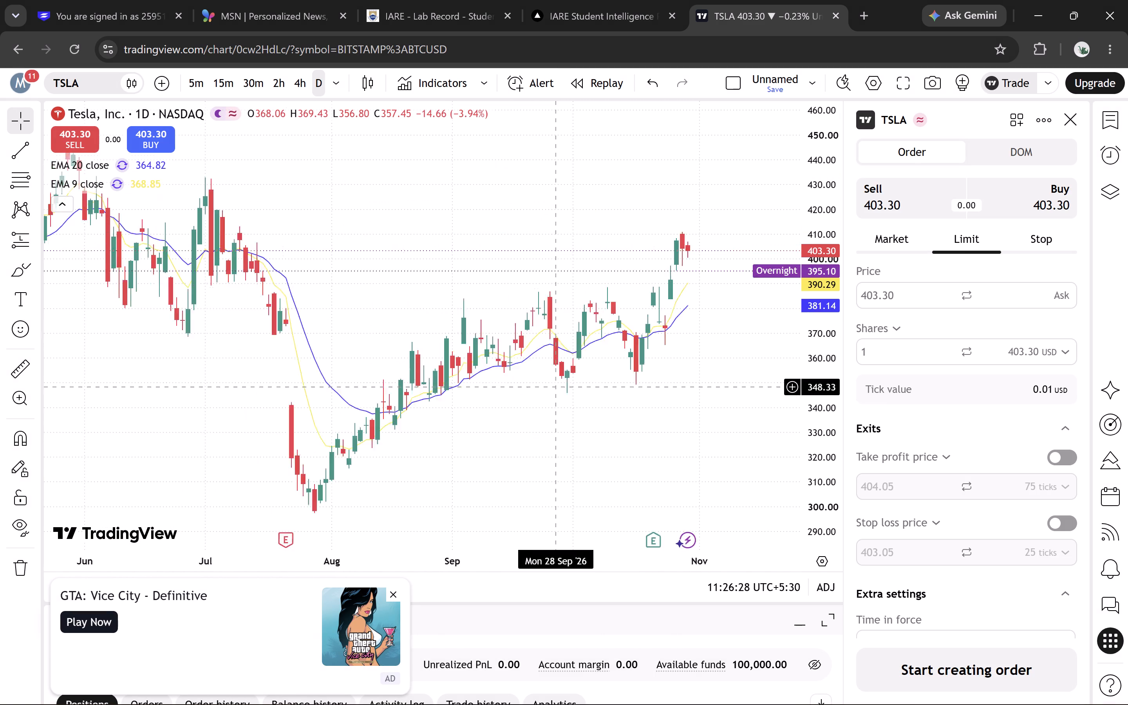
{"action": "left_click_drag", "start_coordinate": [609, 387], "coordinate": [607, 425]}
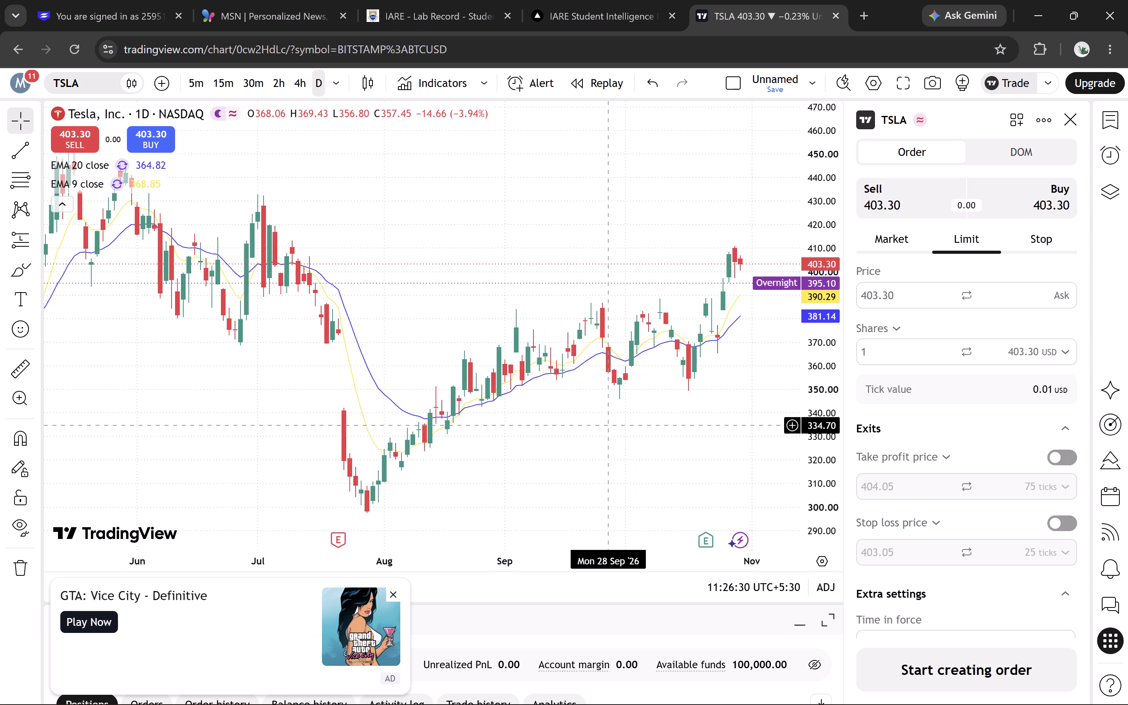
{"action": "left_click_drag", "start_coordinate": [607, 425], "coordinate": [497, 417]}
{"action": "left_click_drag", "start_coordinate": [585, 405], "coordinate": [645, 423]}
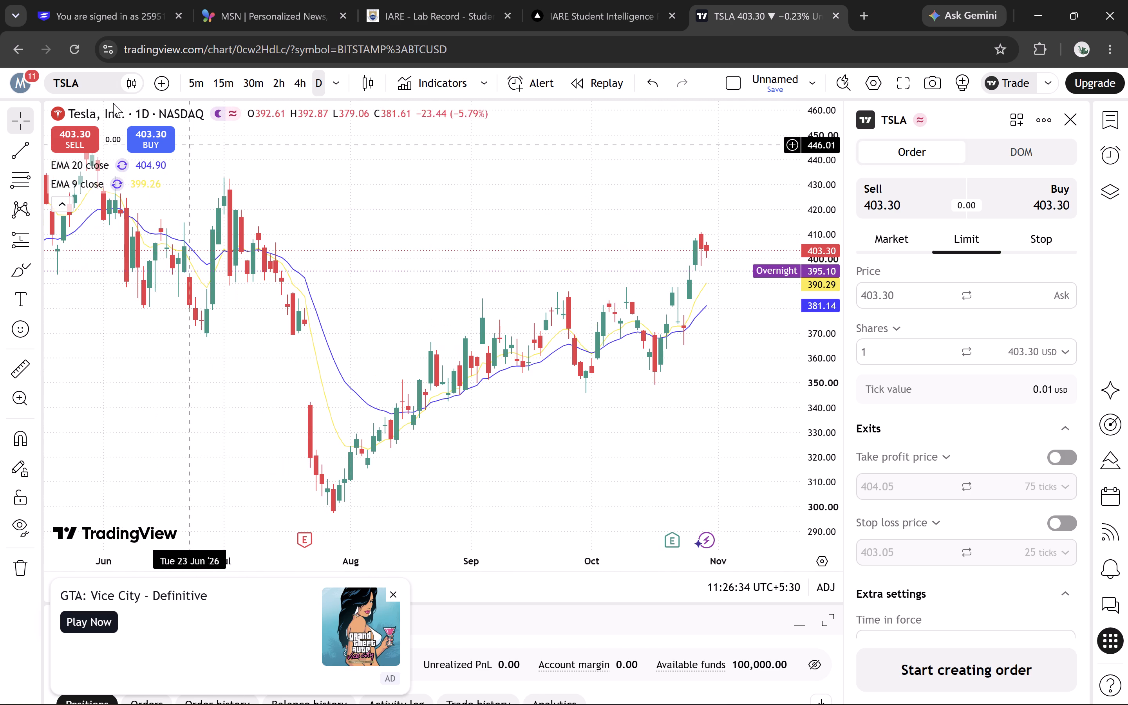
Open the symbol search and clear its query to list the suggested symbols.
{"action": "left_click", "coordinate": [75, 76]}
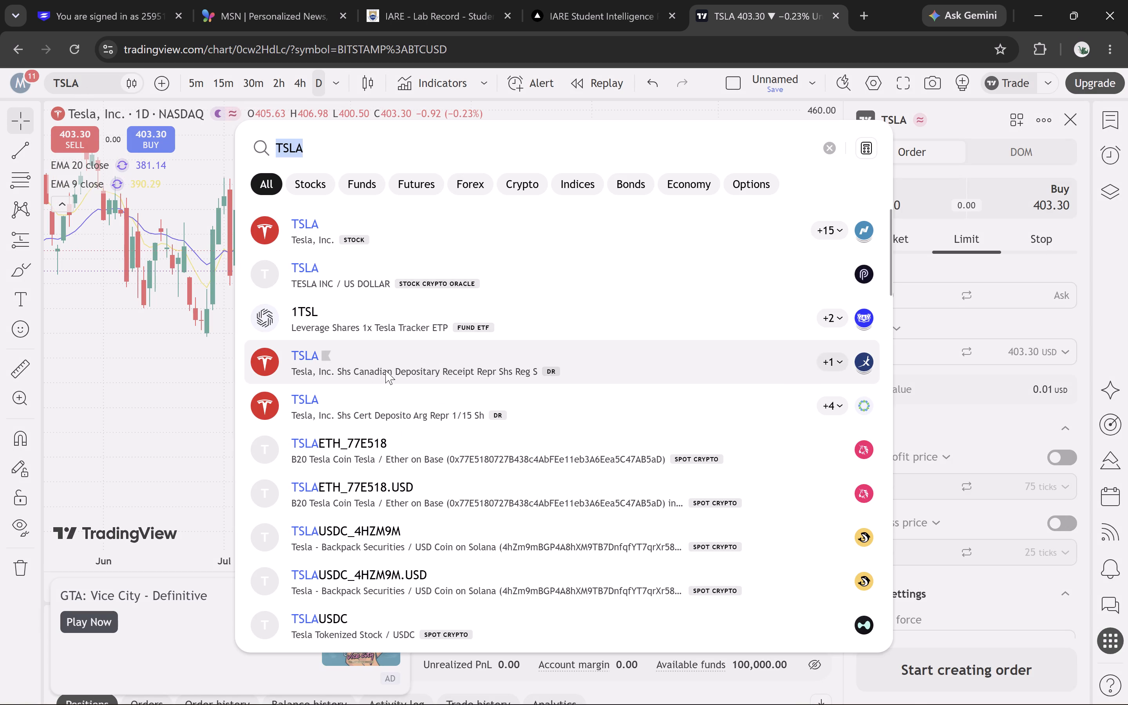
{"action": "key", "text": "BackSpace"}
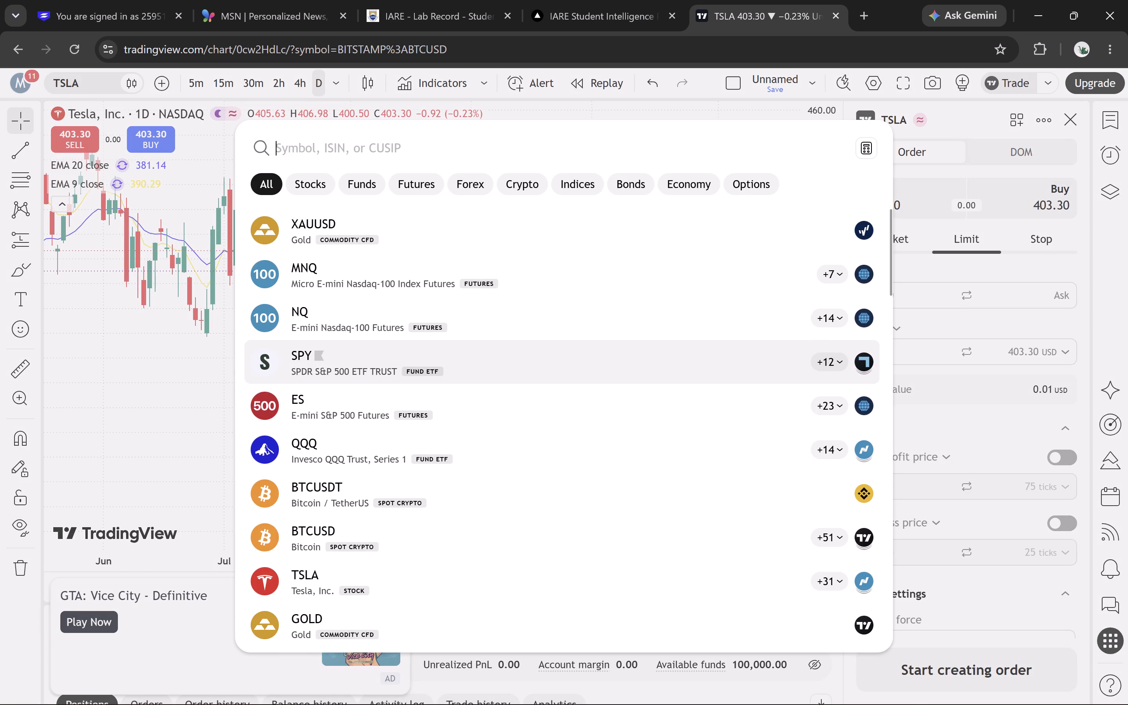
Search Google for "paper trading" in a new browser tab.
{"action": "left_click", "coordinate": [861, 10]}
{"action": "type", "text": "paper"}
{"action": "key", "text": "Down"}
{"action": "key", "text": "Down"}
{"action": "key", "text": "Down"}
{"action": "key", "text": "Up"}
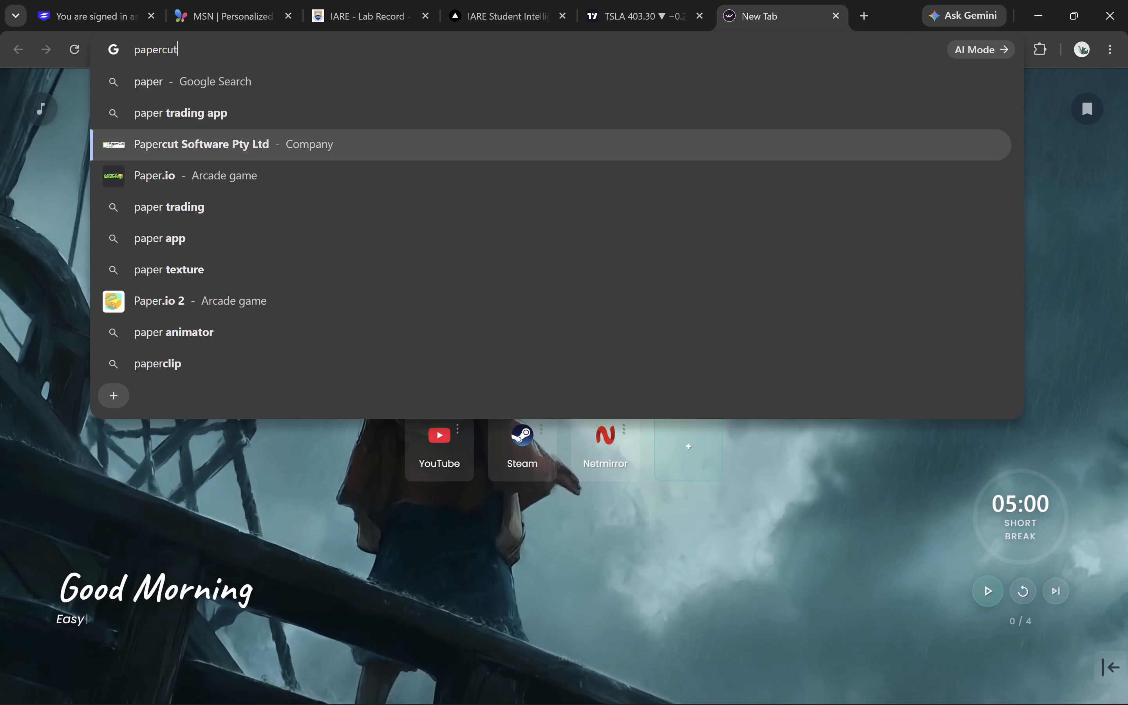
{"action": "key", "text": "Up"}
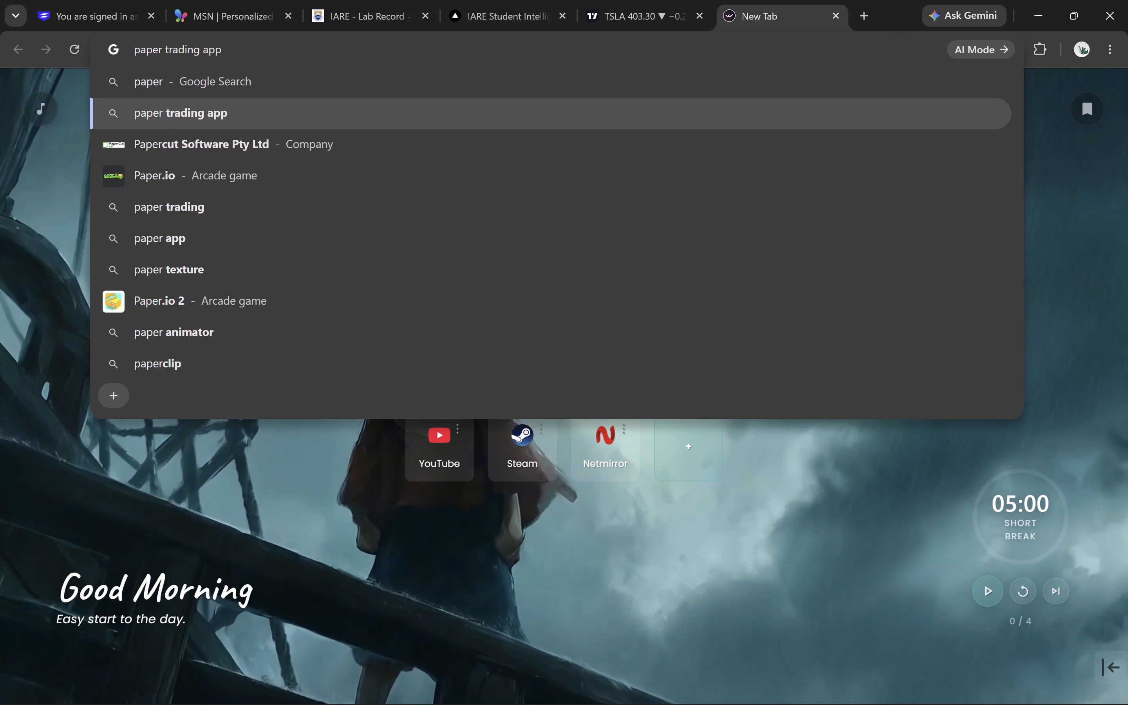
{"action": "key", "text": "BackSpace"}
{"action": "key", "text": "BackSpace"}
{"action": "key", "text": "BackSpace"}
{"action": "key", "text": "Return"}
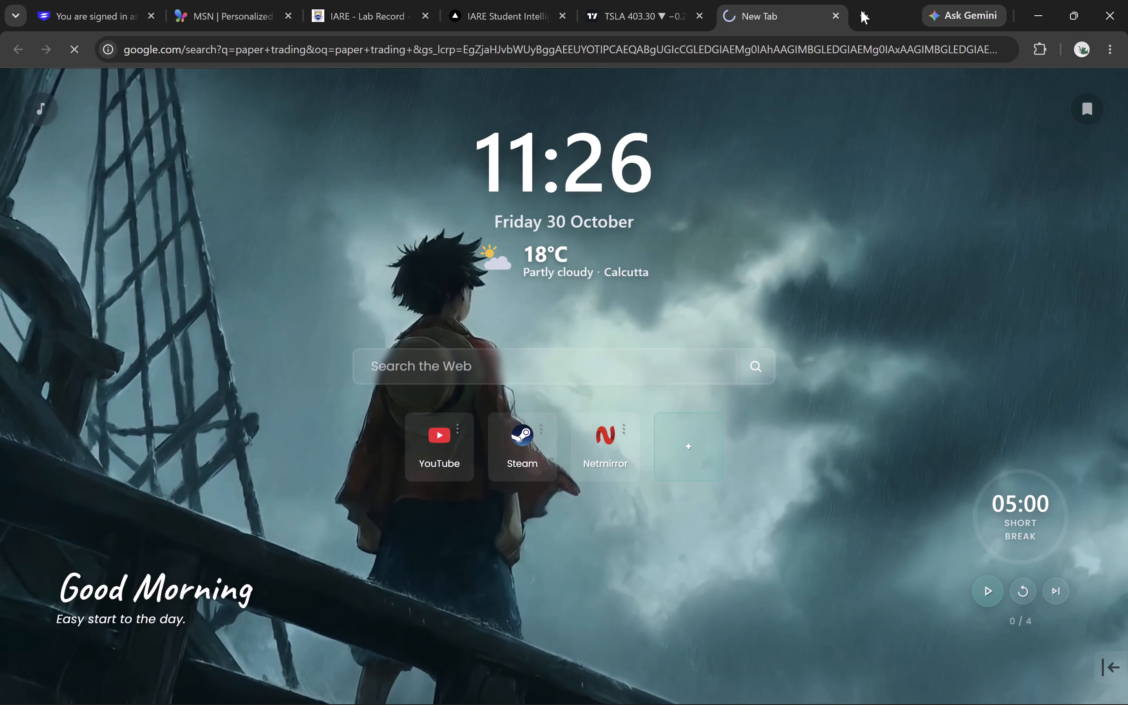
Look through the first page of paper trading results for platforms, apps and related searches.
{"action": "scroll", "coordinate": [393, 269], "scroll_direction": "down", "scroll_amount": 3}
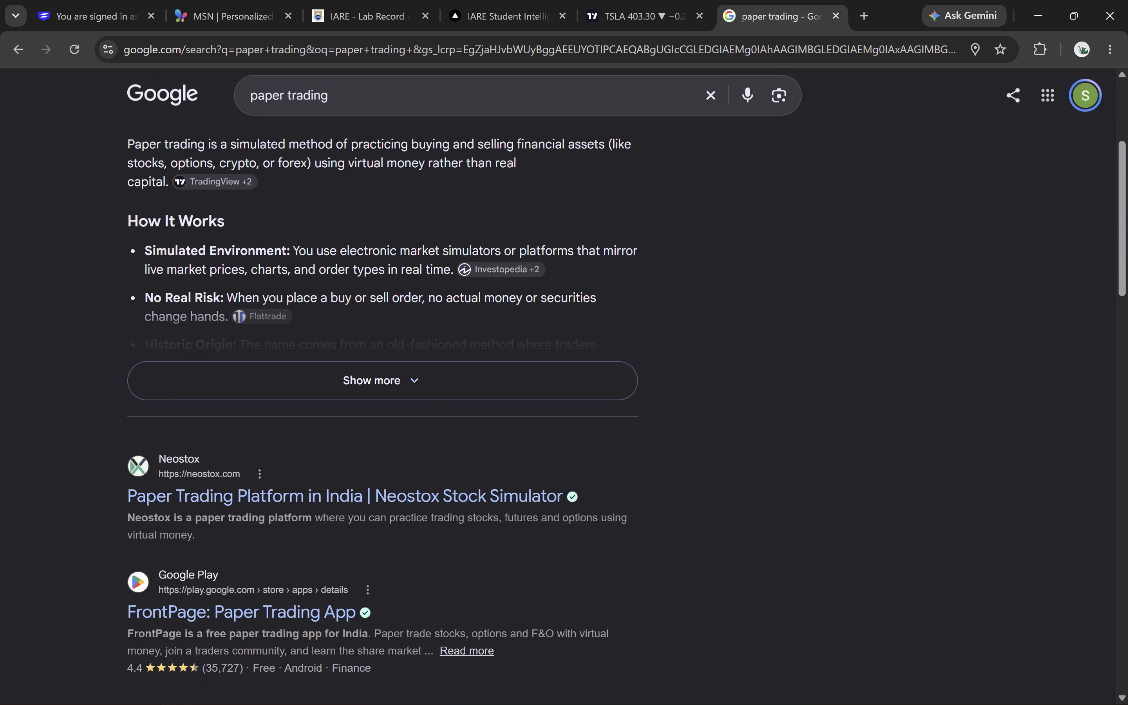
{"action": "scroll", "coordinate": [393, 269], "scroll_direction": "down", "scroll_amount": 5}
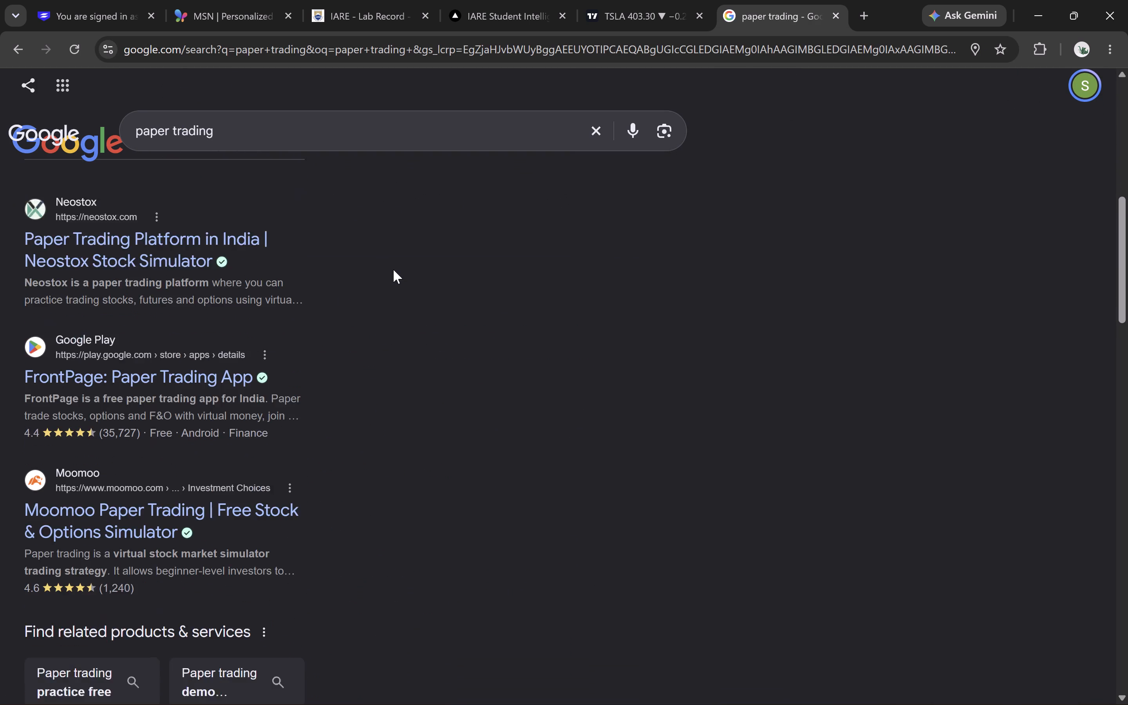
{"action": "scroll", "coordinate": [393, 269], "scroll_direction": "down", "scroll_amount": 4}
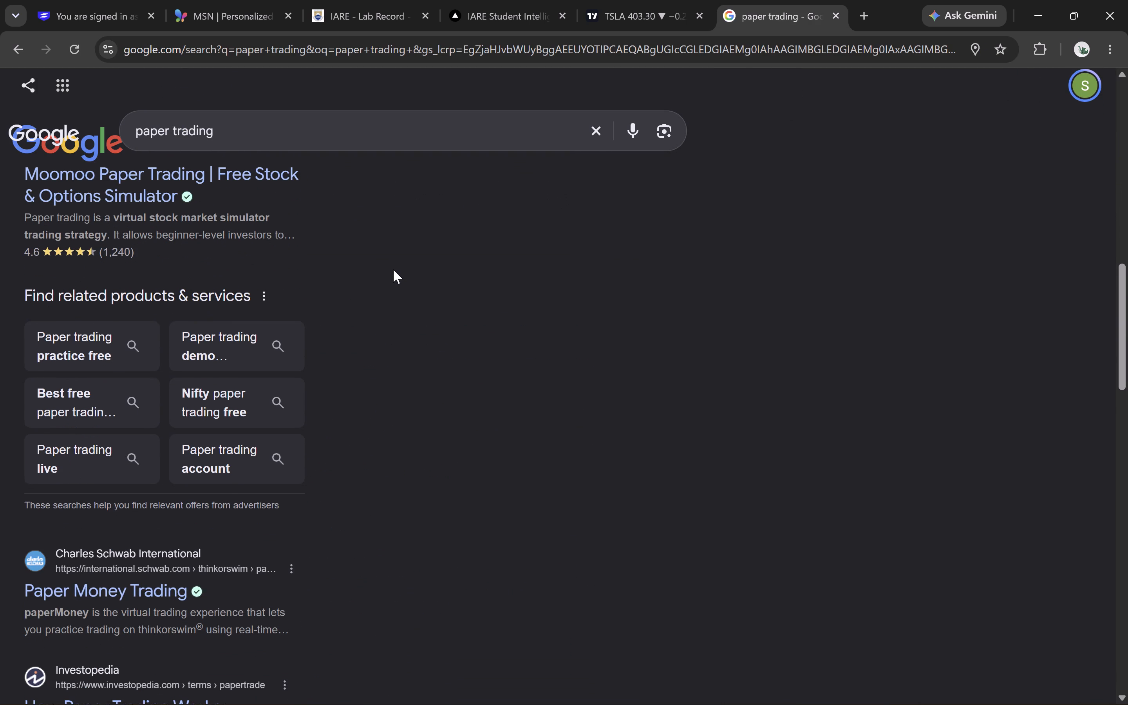
{"action": "scroll", "coordinate": [393, 269], "scroll_direction": "down", "scroll_amount": 1}
{"action": "scroll", "coordinate": [463, 150], "scroll_direction": "down", "scroll_amount": 1}
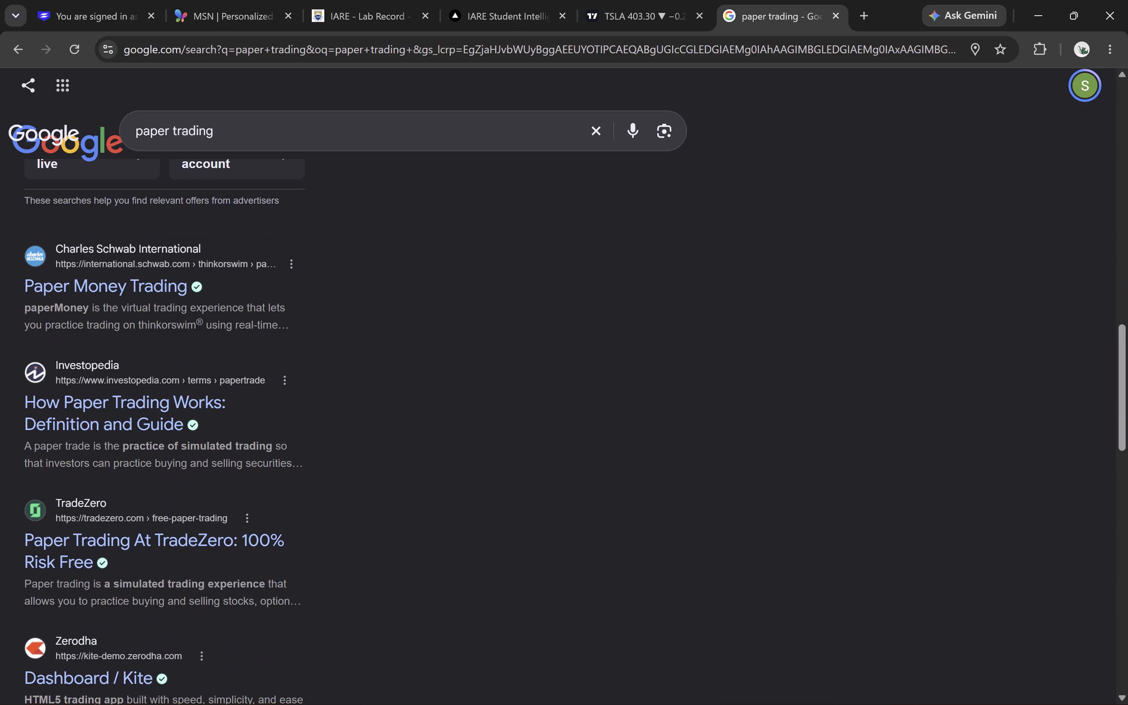
{"action": "scroll", "coordinate": [463, 150], "scroll_direction": "down", "scroll_amount": 5}
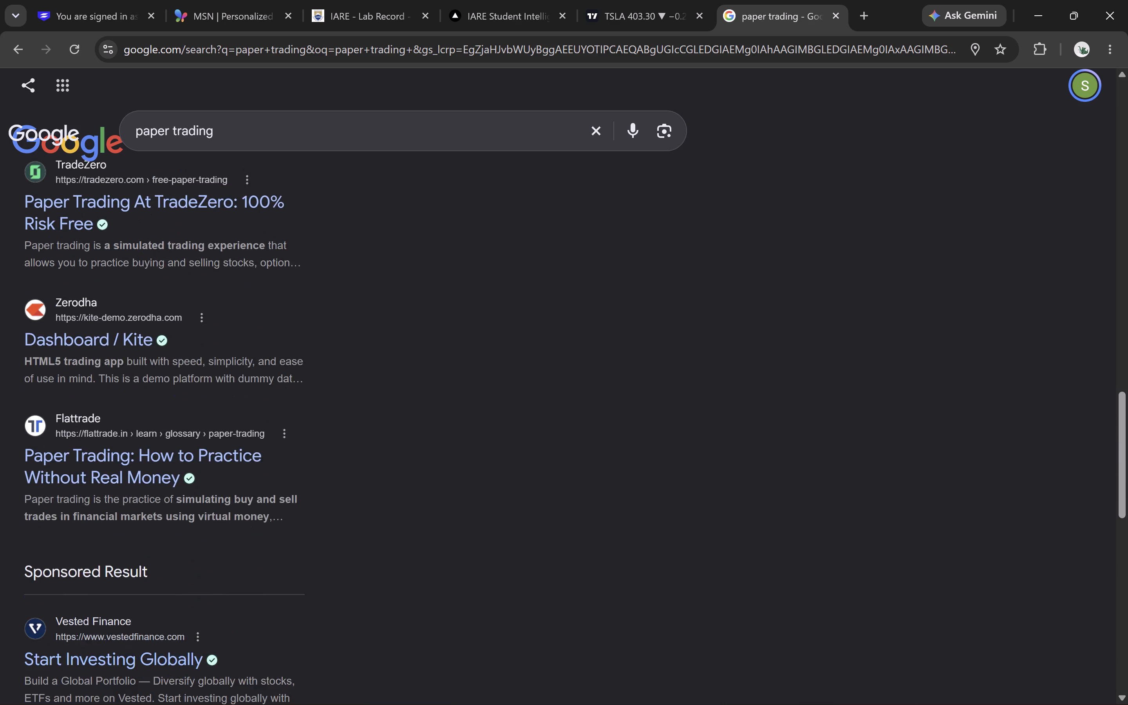
{"action": "scroll", "coordinate": [463, 150], "scroll_direction": "down", "scroll_amount": 6}
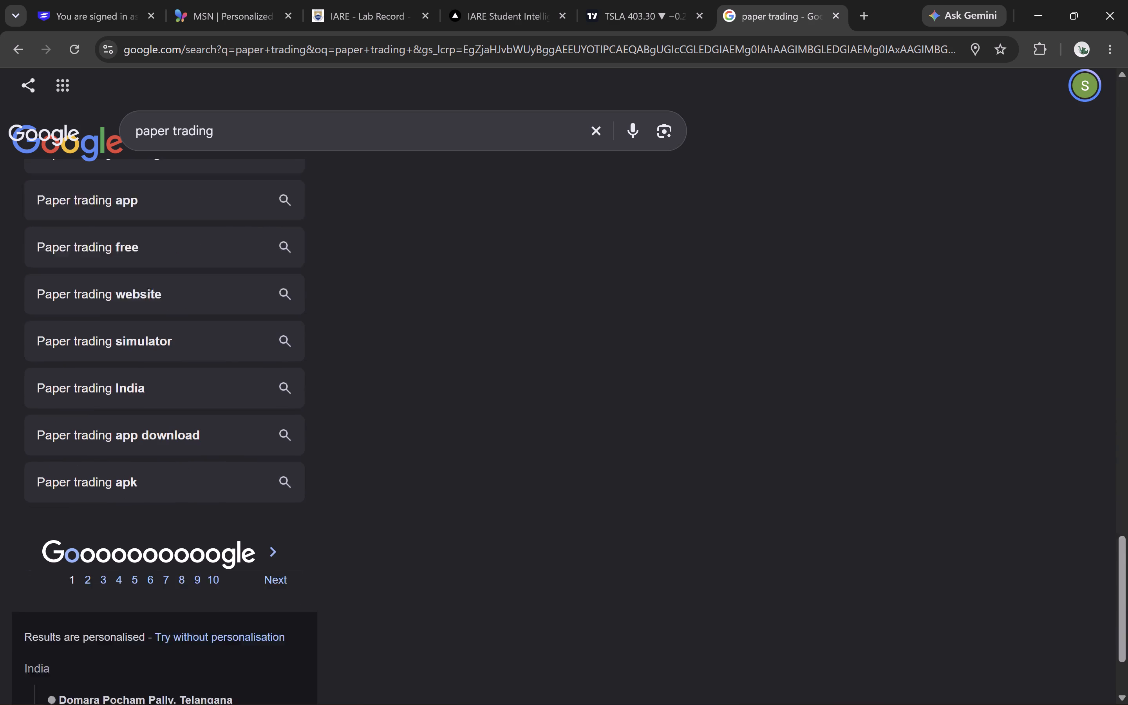
Run the Google search for "paper trading" again in the same tab.
{"action": "scroll", "coordinate": [463, 150], "scroll_direction": "down", "scroll_amount": 2}
{"action": "scroll", "coordinate": [463, 150], "scroll_direction": "up", "scroll_amount": 19}
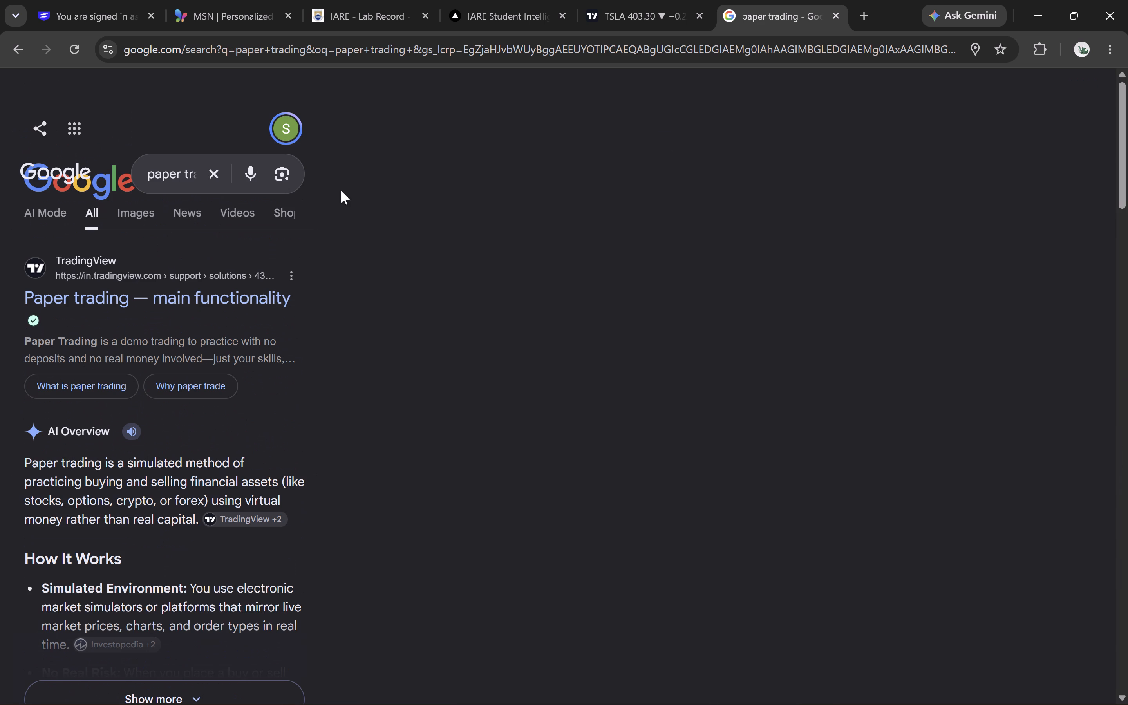
{"action": "left_click", "coordinate": [363, 51]}
{"action": "key", "text": "BackSpace"}
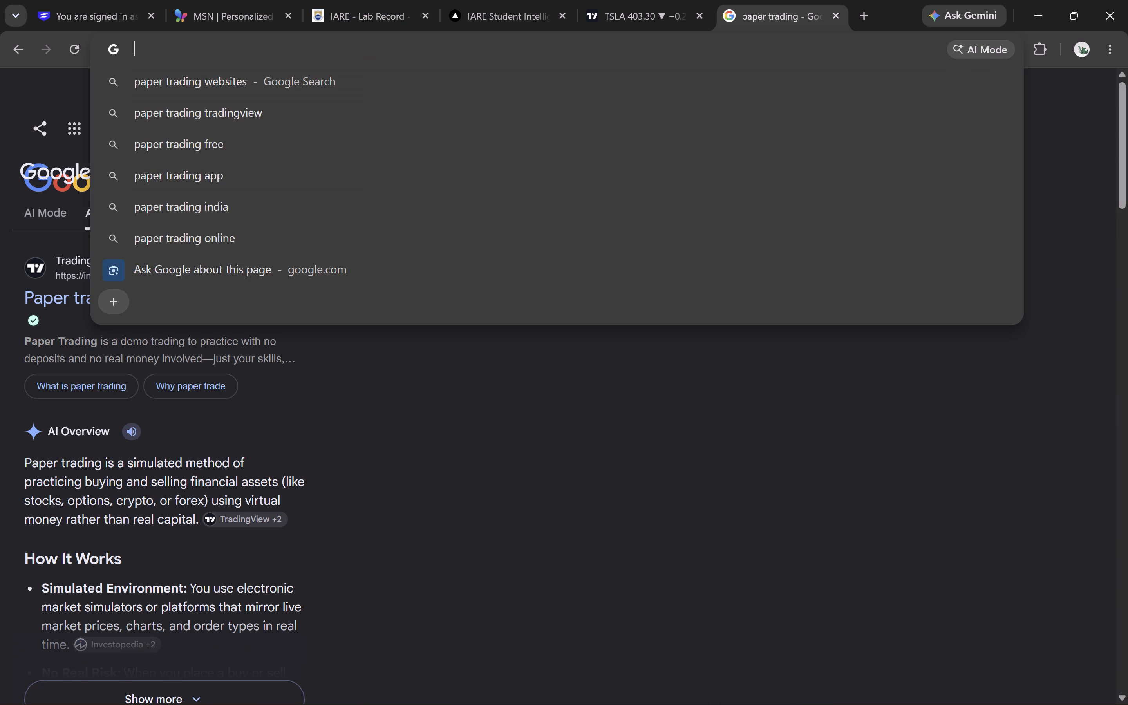
{"action": "type", "text": "pap"}
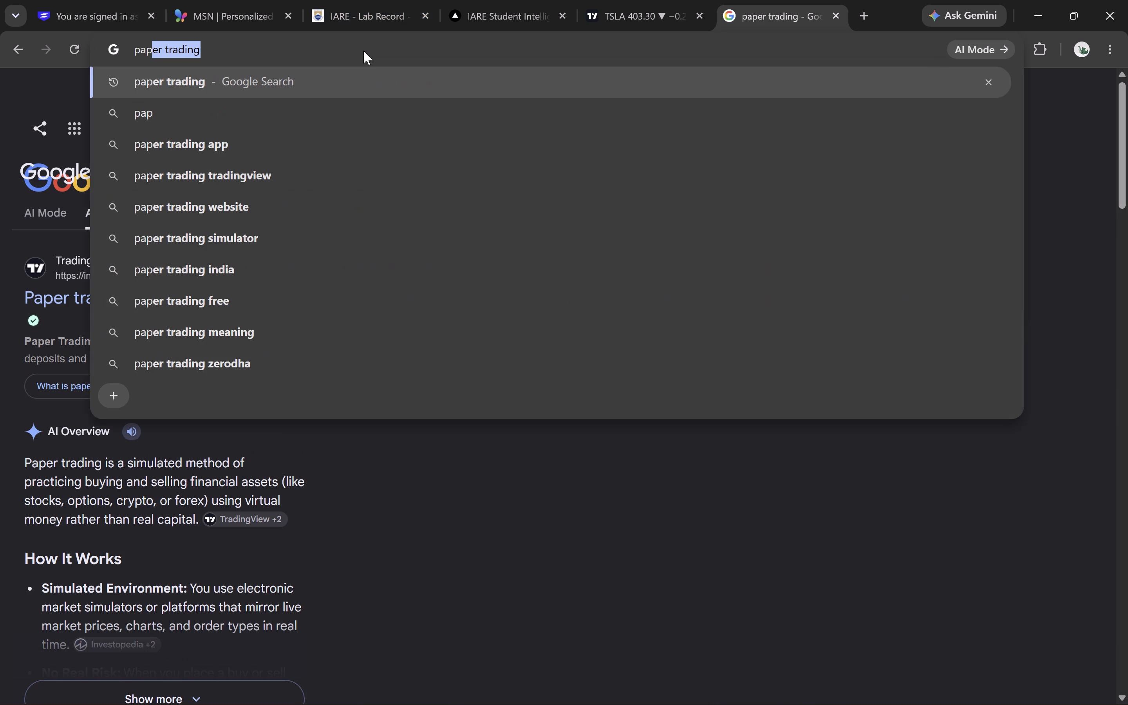
{"action": "key", "text": "Return"}
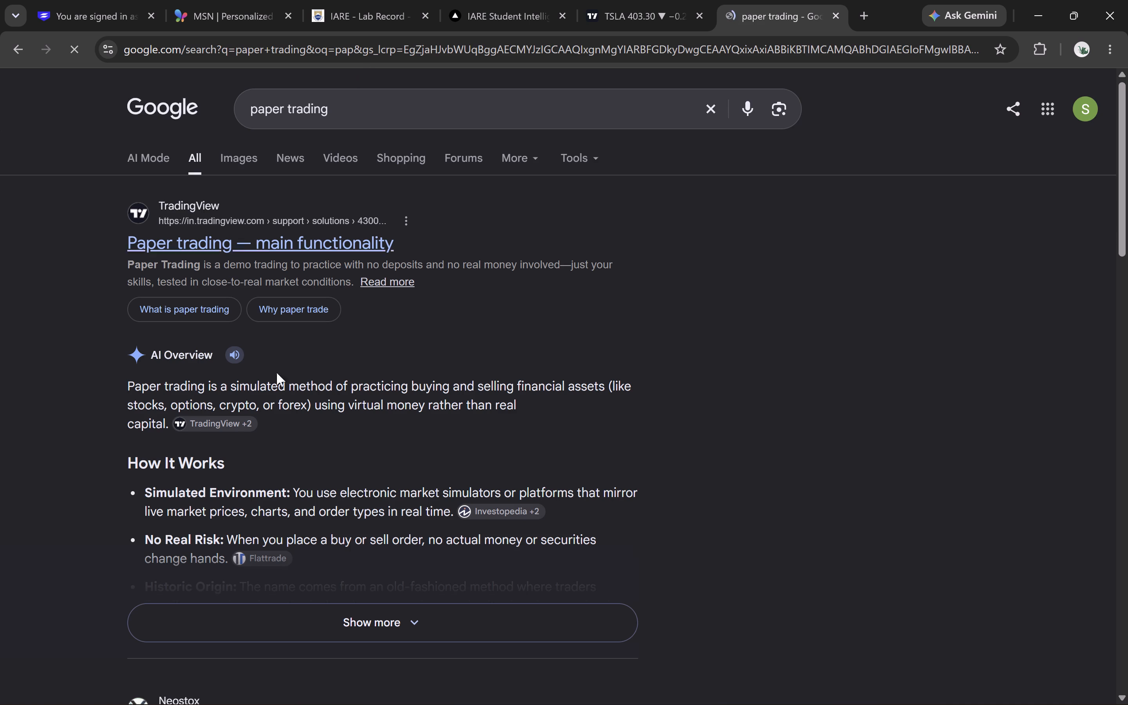
Look through the reloaded paper trading results down to the related searches and return to the first result.
{"action": "scroll", "coordinate": [410, 378], "scroll_direction": "down", "scroll_amount": 4}
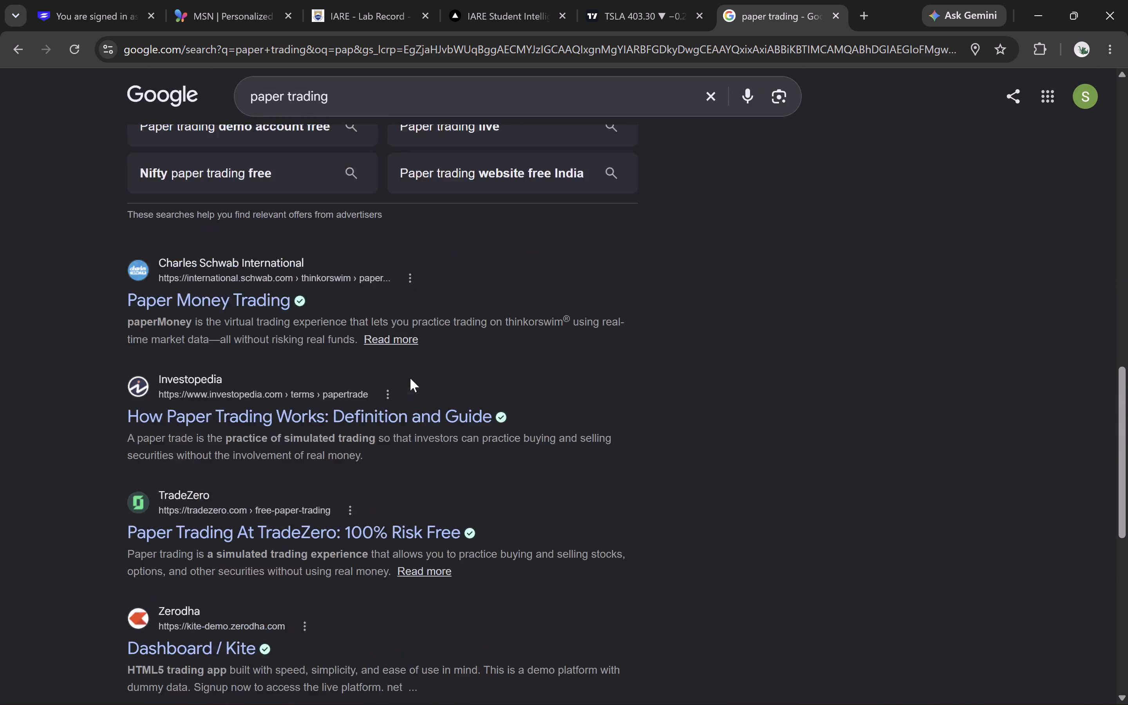
{"action": "scroll", "coordinate": [410, 378], "scroll_direction": "down", "scroll_amount": 6}
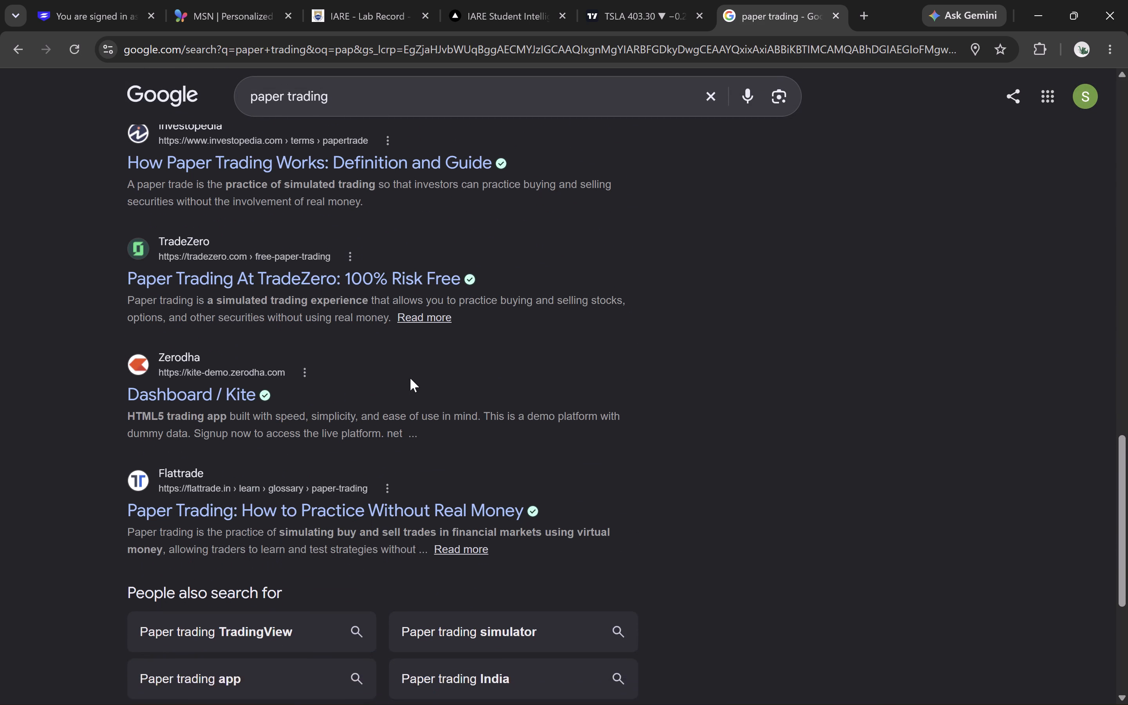
{"action": "scroll", "coordinate": [410, 378], "scroll_direction": "down", "scroll_amount": 7}
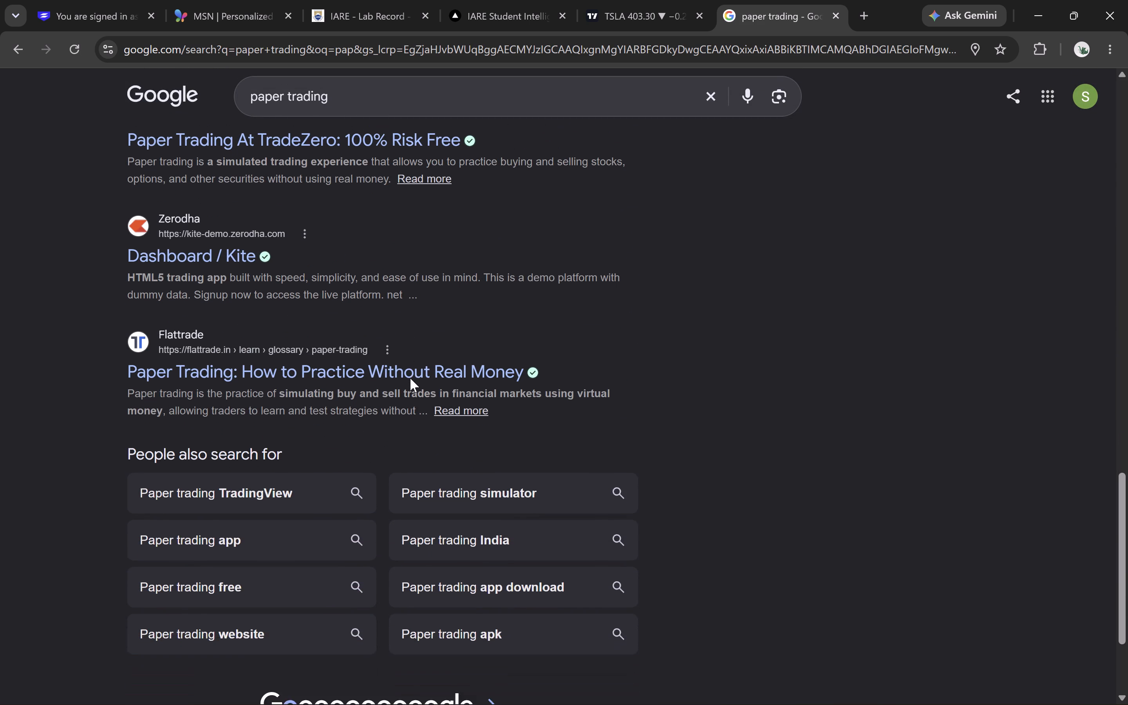
{"action": "scroll", "coordinate": [410, 378], "scroll_direction": "down", "scroll_amount": 5}
{"action": "scroll", "coordinate": [410, 378], "scroll_direction": "up", "scroll_amount": 16}
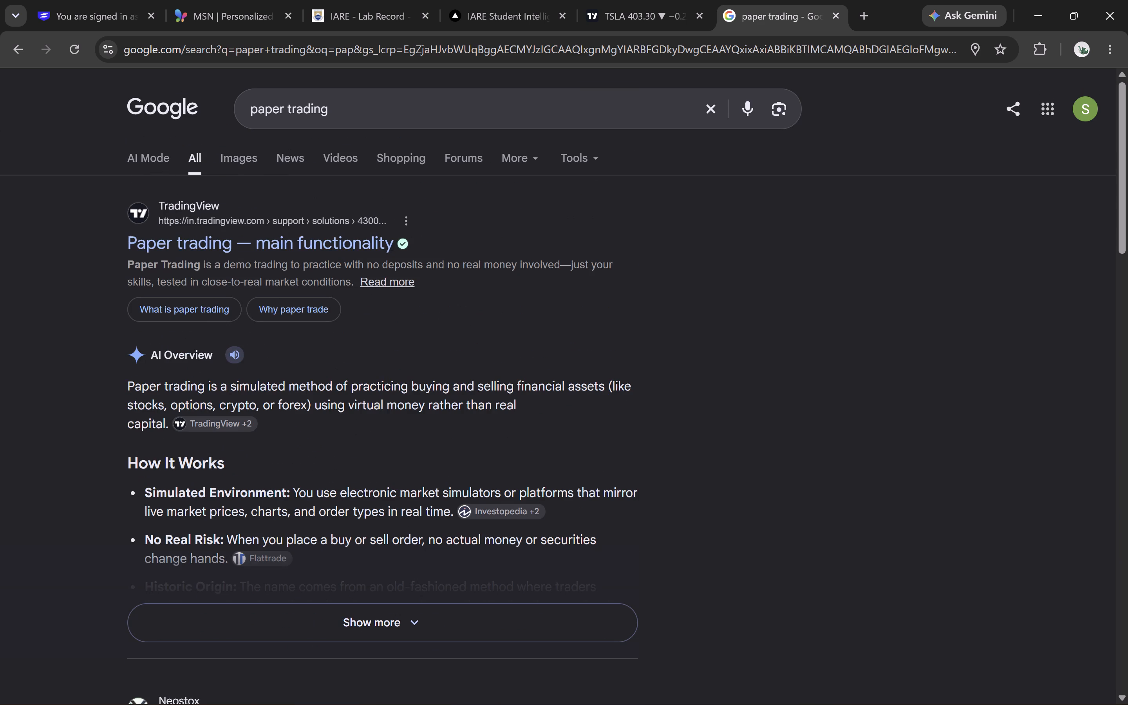
Clear the Google query to view the recent and related search suggestions, and close the list.
{"action": "left_click", "coordinate": [707, 103]}
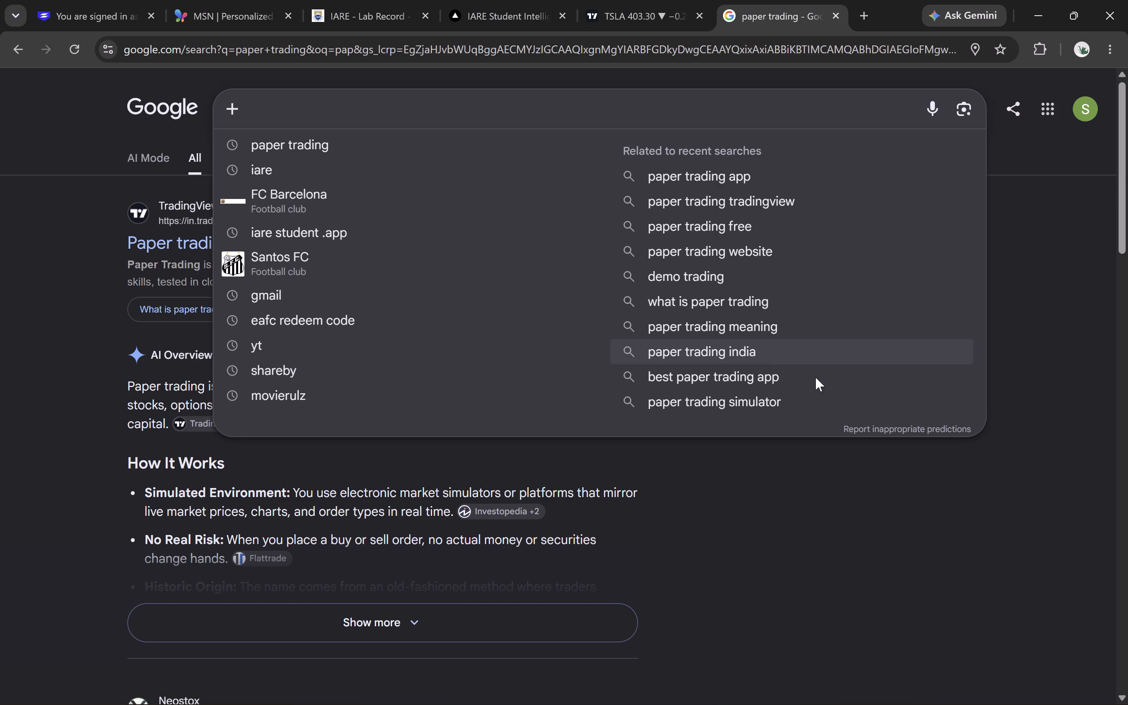
{"action": "left_click", "coordinate": [775, 498]}
Open the Neostox Stock Simulator result, "Paper Trading Platform in India".
{"action": "scroll", "coordinate": [775, 498], "scroll_direction": "down", "scroll_amount": 3}
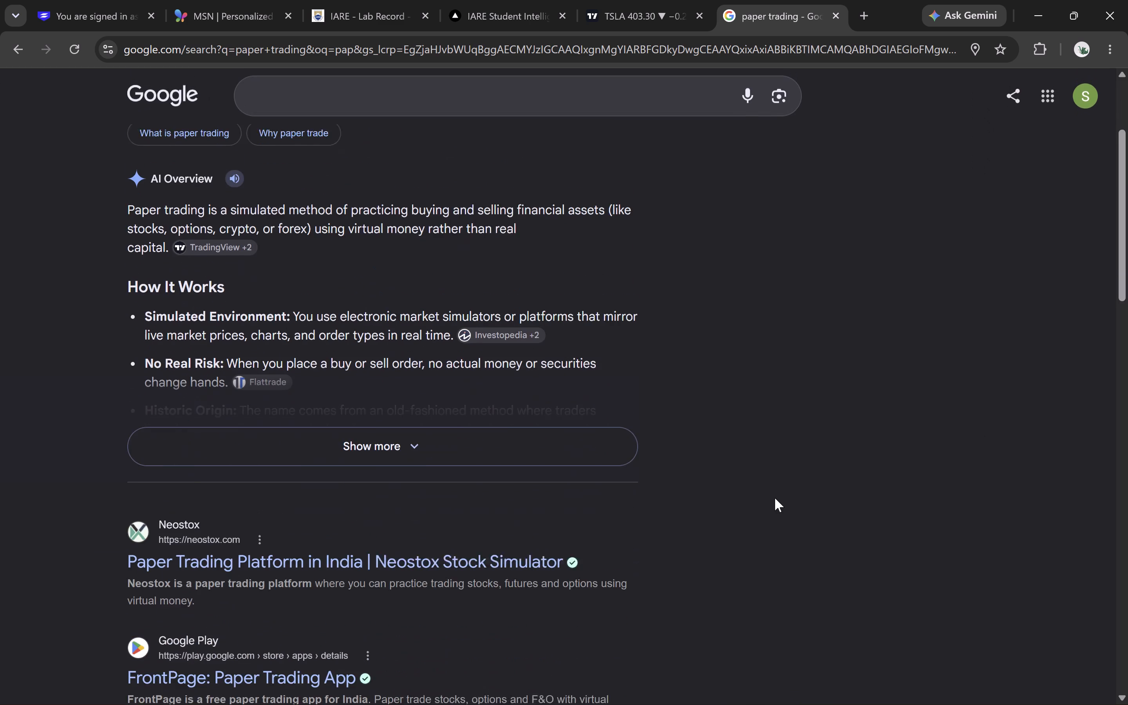
{"action": "scroll", "coordinate": [775, 498], "scroll_direction": "down", "scroll_amount": 2}
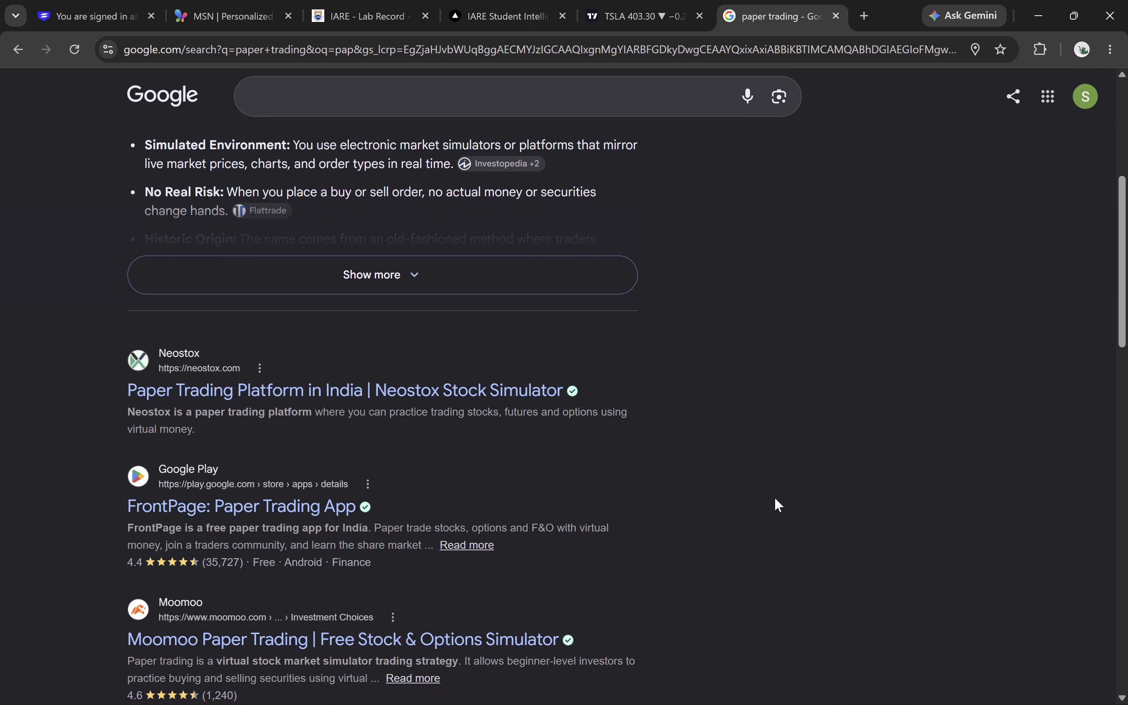
{"action": "left_click", "coordinate": [392, 388]}
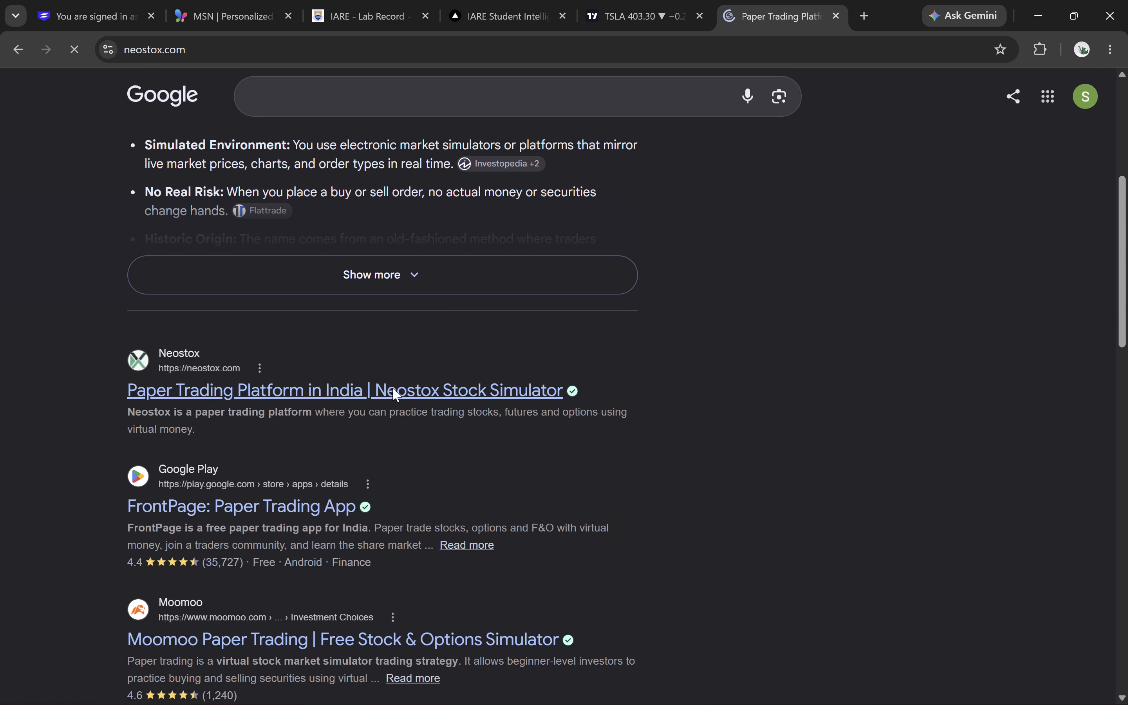
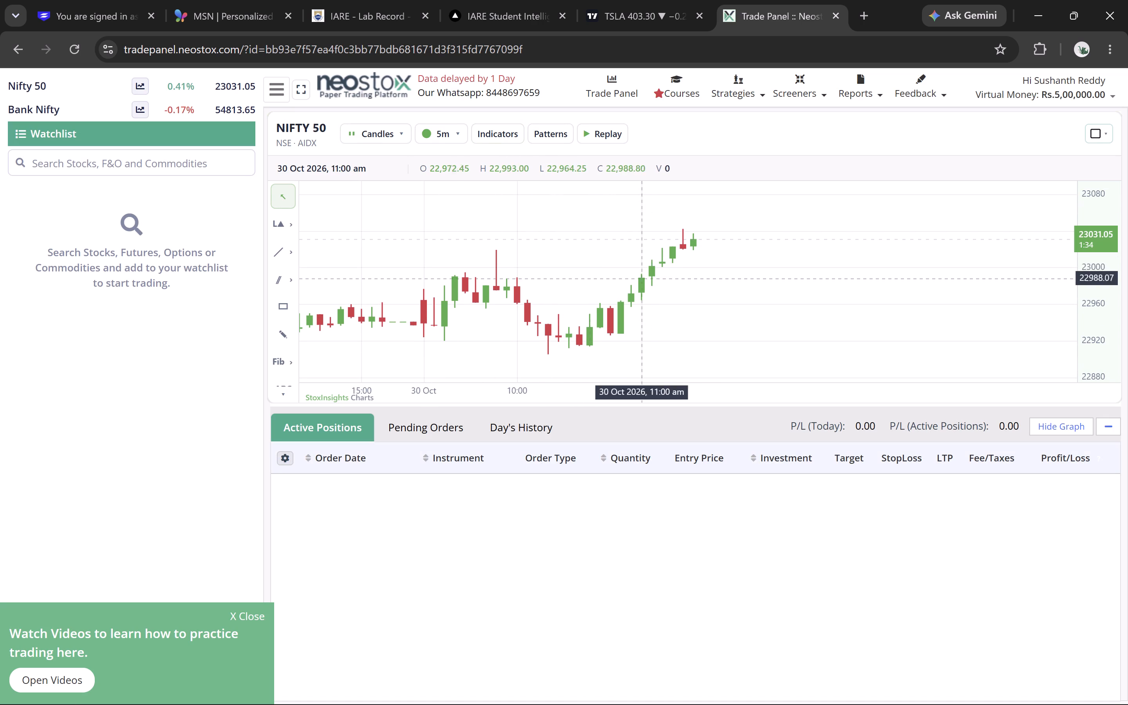
Dismiss the Important notice on Neostox and look over the NIFTY 50 chart.
{"action": "left_click_drag", "start_coordinate": [586, 259], "coordinate": [536, 333]}
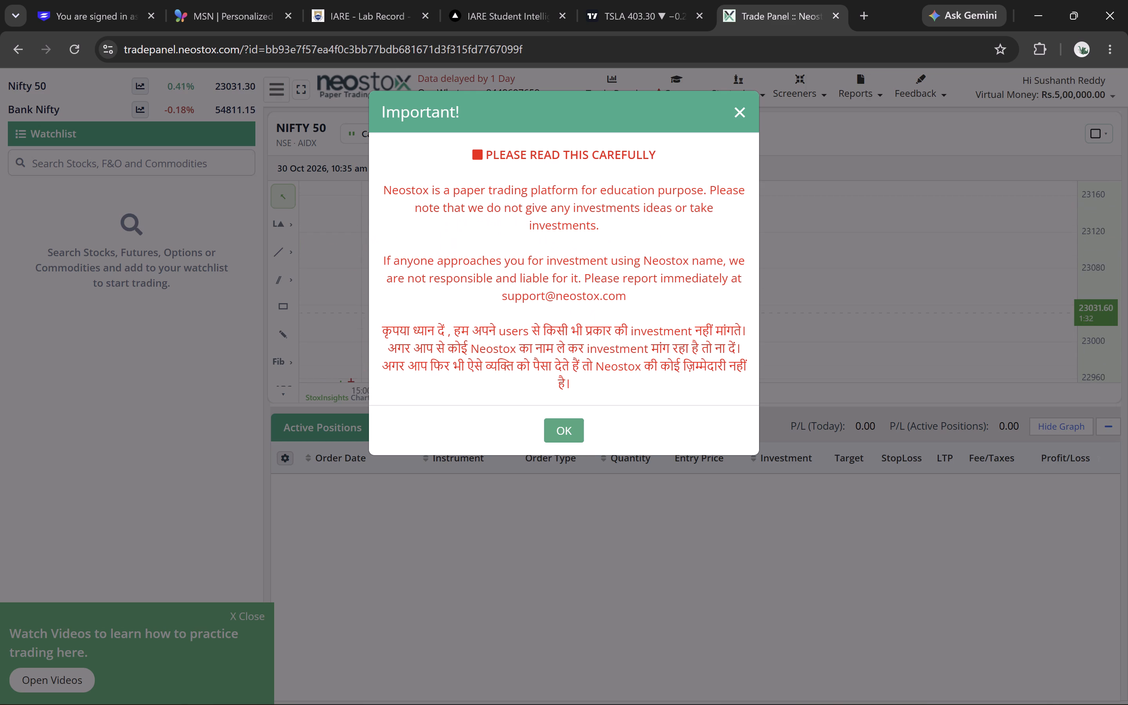
{"action": "left_click", "coordinate": [569, 434]}
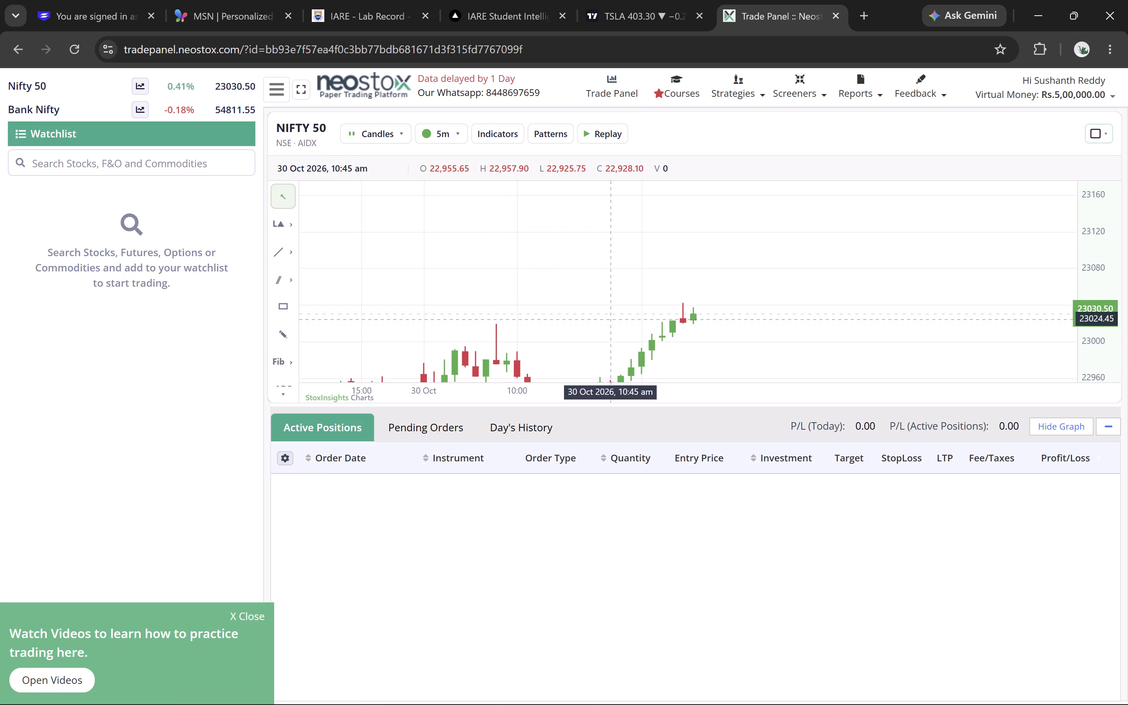
{"action": "left_click_drag", "start_coordinate": [606, 316], "coordinate": [491, 201]}
Return to TradingView and load the NASDAQ:NVDA chart for NVIDIA Corporation.
{"action": "left_click", "coordinate": [645, 2]}
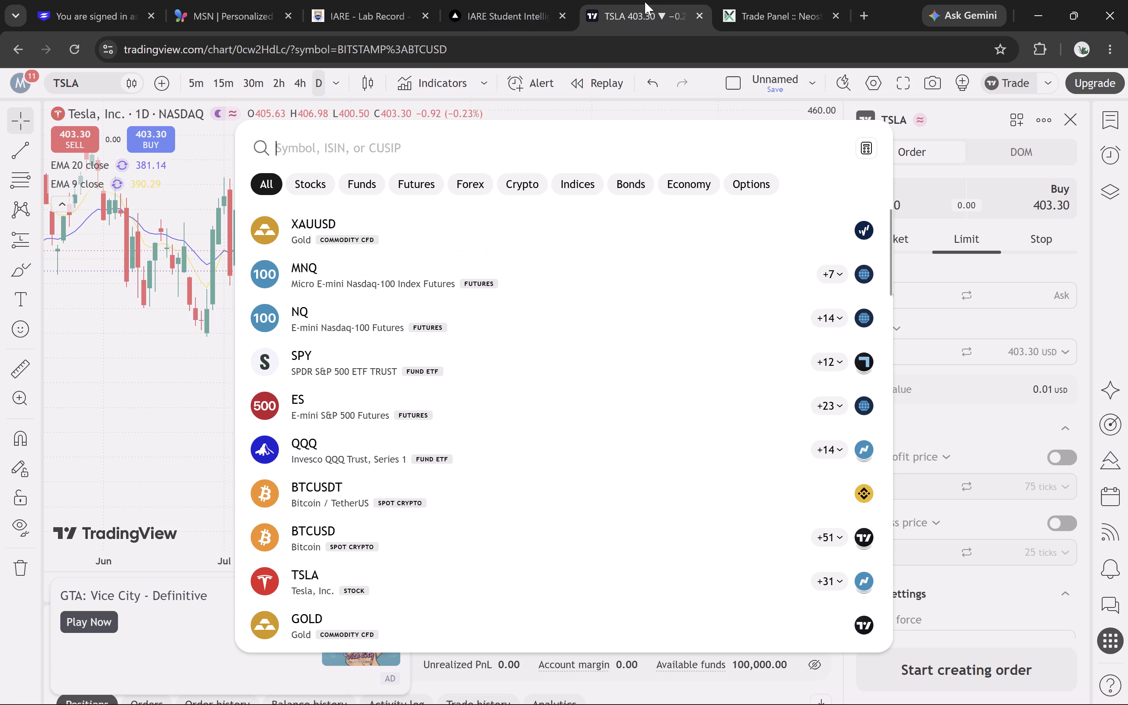
{"action": "type", "text": "nvd"}
{"action": "key", "text": "Up"}
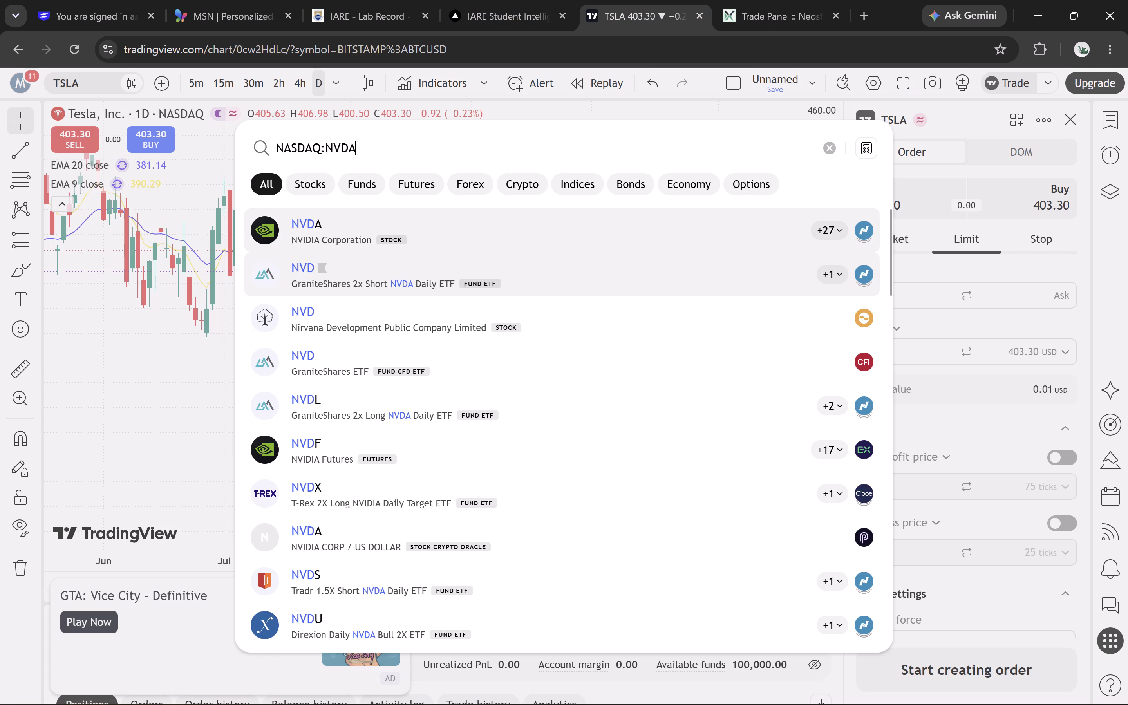
{"action": "key", "text": "Return"}
{"action": "left_click_drag", "start_coordinate": [498, 371], "coordinate": [323, 402]}
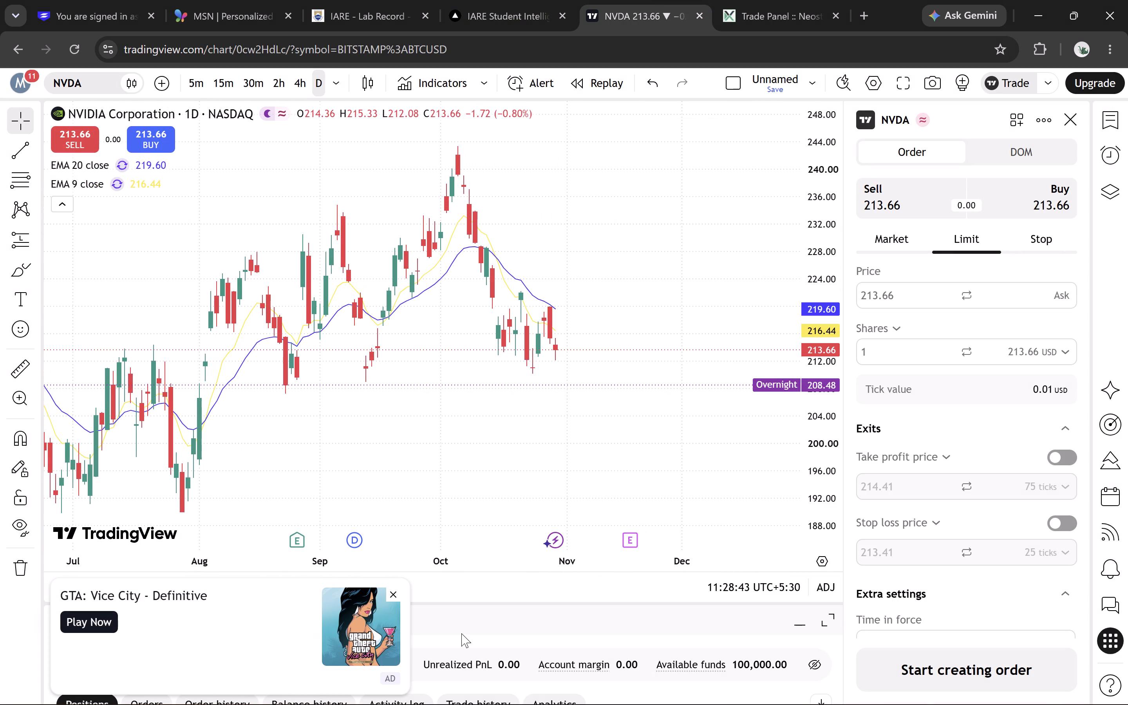
Close the GTA: Vice City advertisement covering the Paper Trading area.
{"action": "scroll", "coordinate": [461, 633], "scroll_direction": "down", "scroll_amount": 2}
{"action": "left_click", "coordinate": [392, 600]}
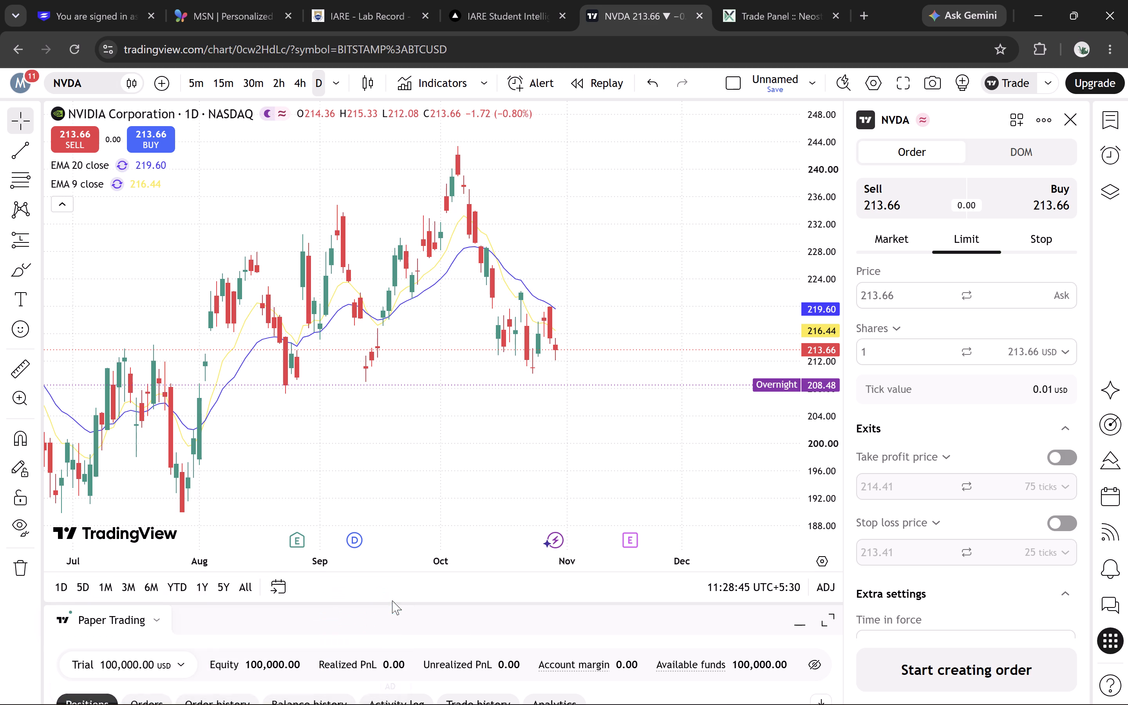
Expand the Paper Trading area to full height and examine its balance history and analytics.
{"action": "left_click_drag", "start_coordinate": [208, 621], "coordinate": [220, 602]}
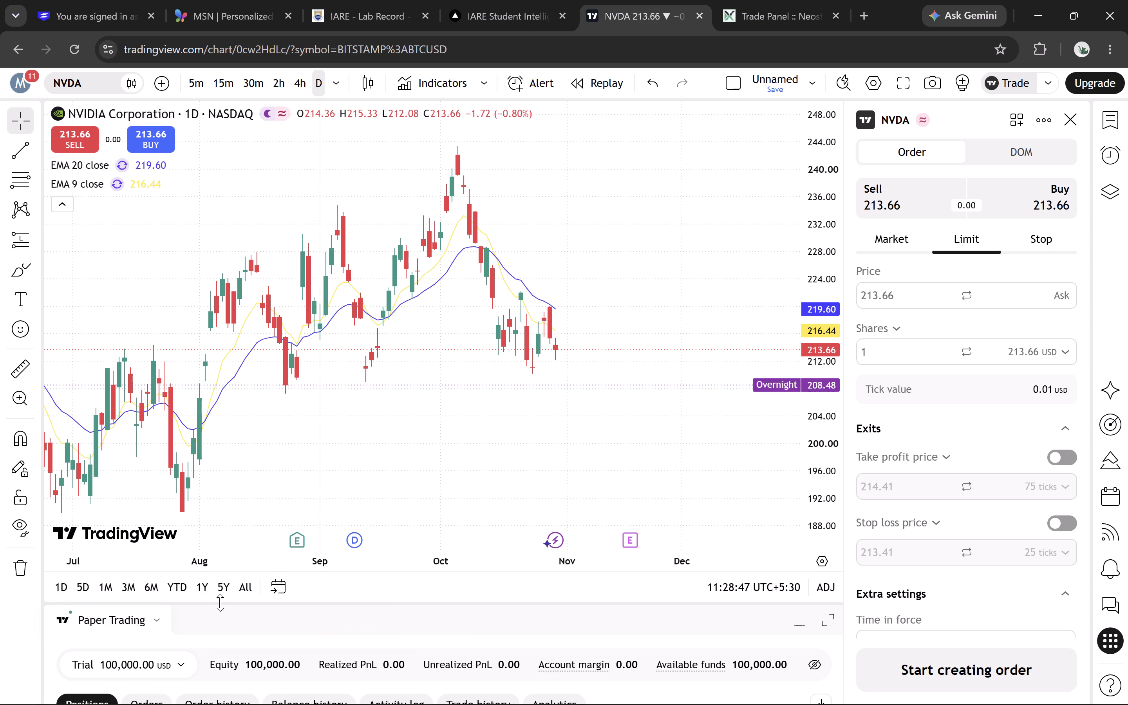
{"action": "left_click_drag", "start_coordinate": [220, 602], "coordinate": [624, 620]}
{"action": "left_click", "coordinate": [826, 622]}
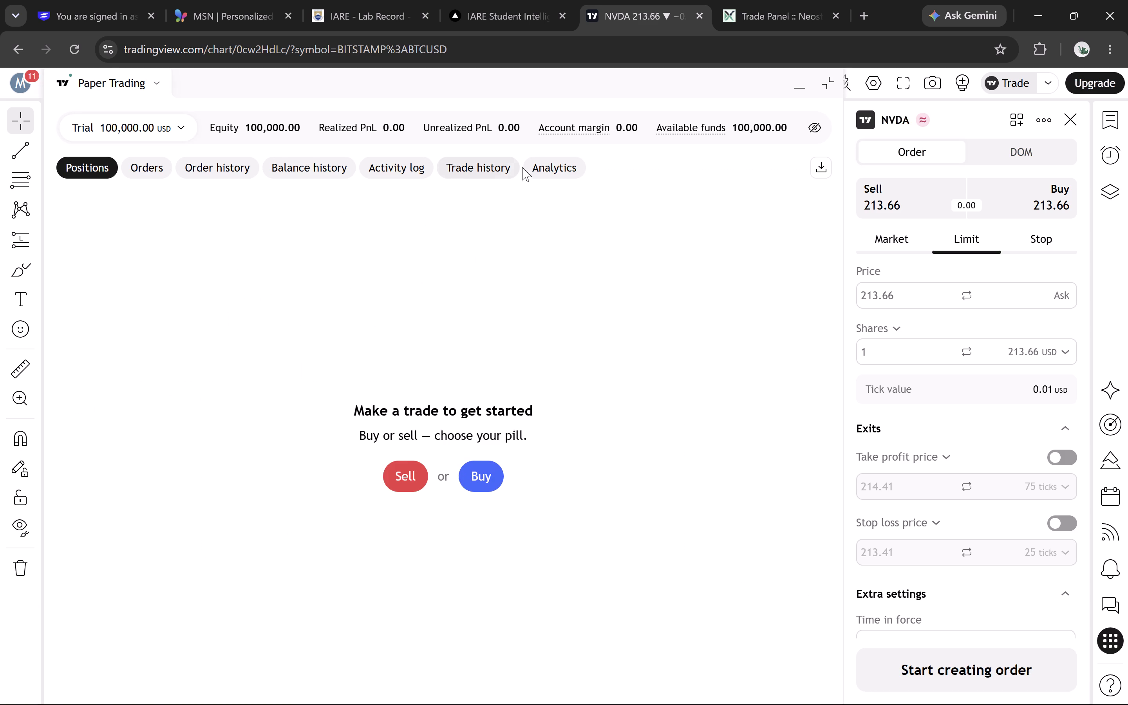
{"action": "left_click", "coordinate": [304, 165]}
{"action": "left_click", "coordinate": [304, 165]}
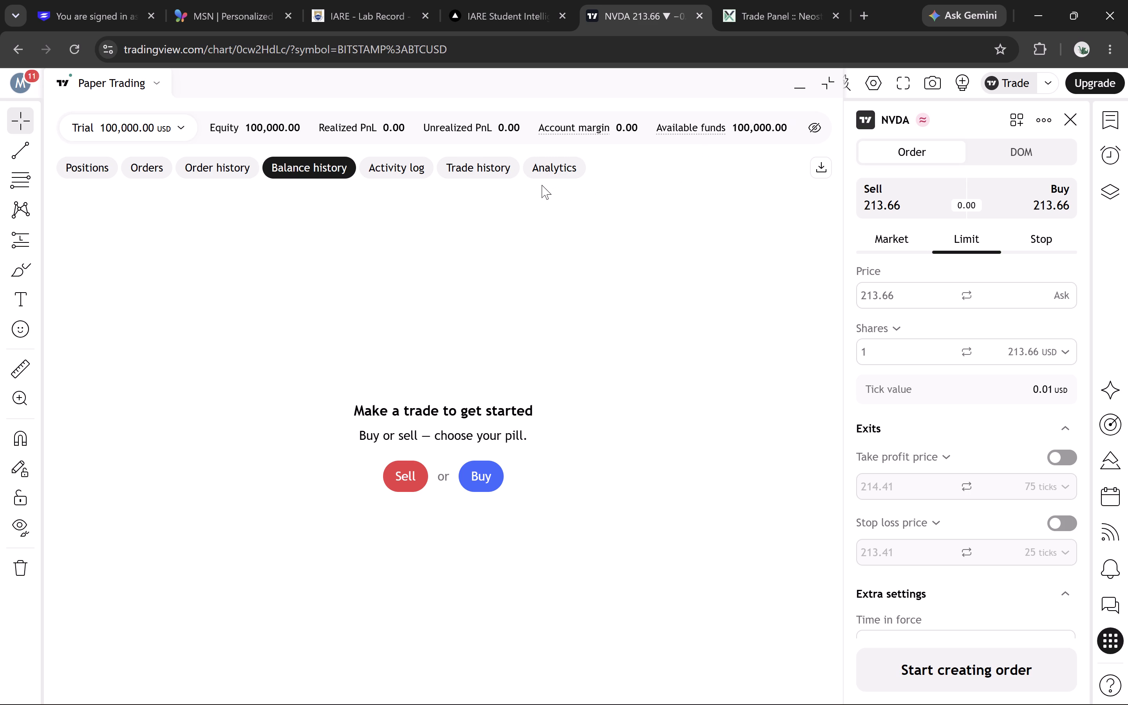
{"action": "left_click", "coordinate": [540, 169]}
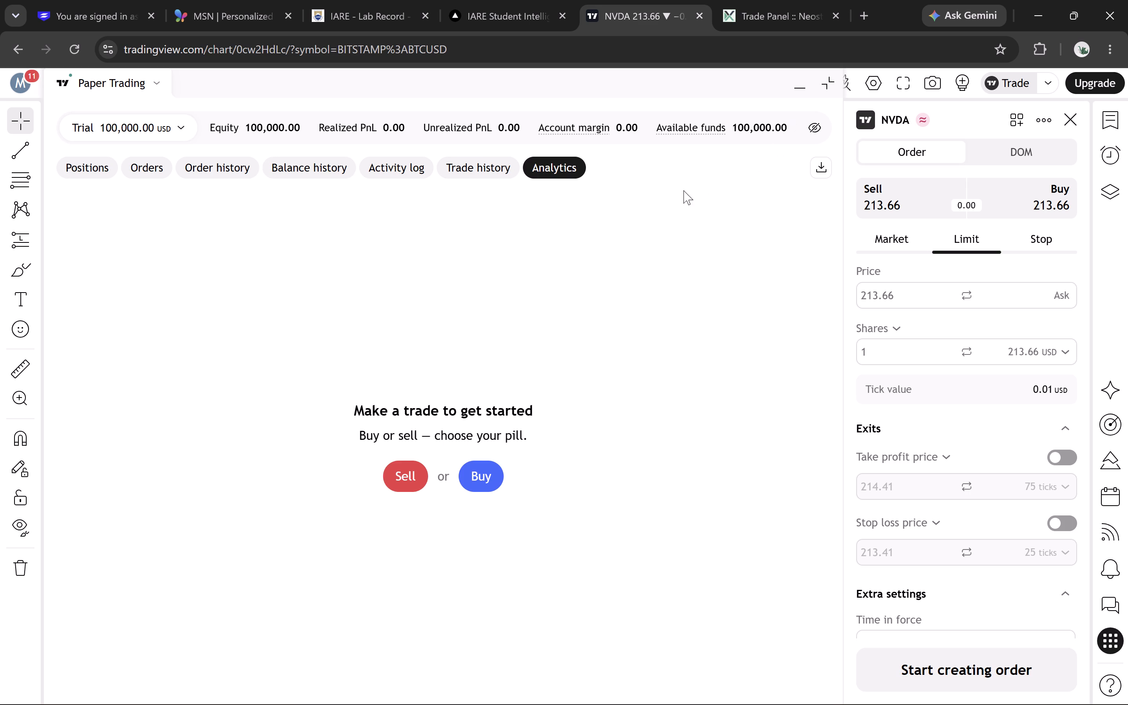
Close the Neostox trade page and restore the Paper Trading area to its smaller size below the NVDA chart.
{"action": "left_click", "coordinate": [835, 16]}
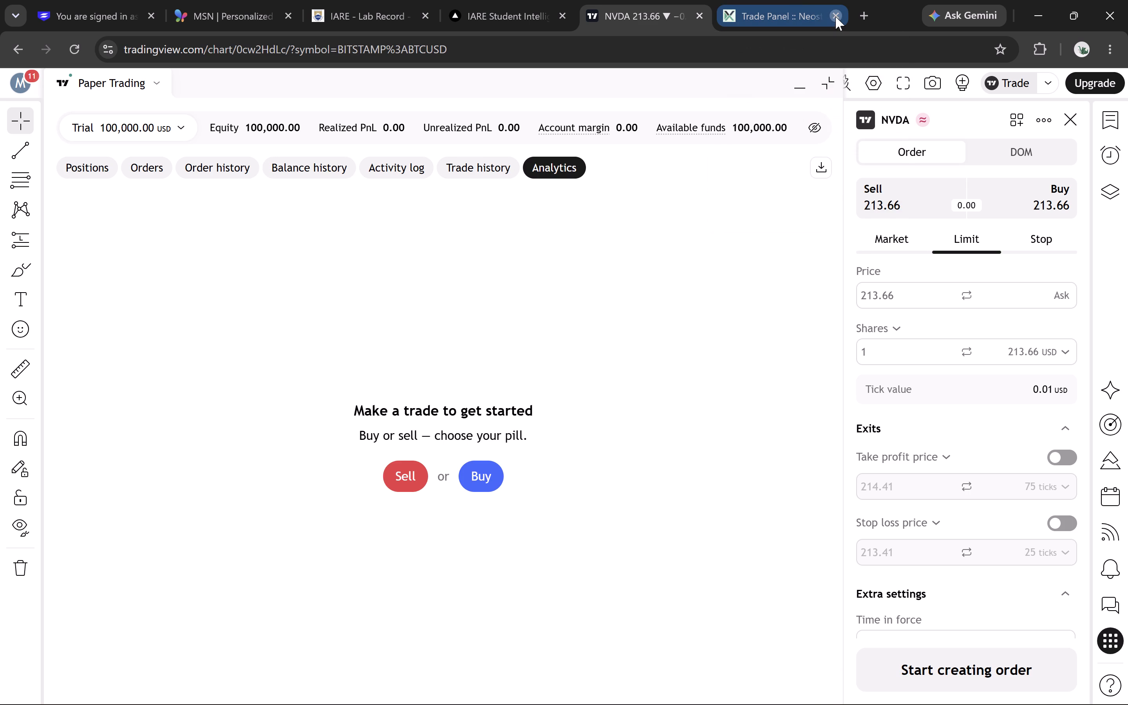
{"action": "left_click", "coordinate": [823, 84]}
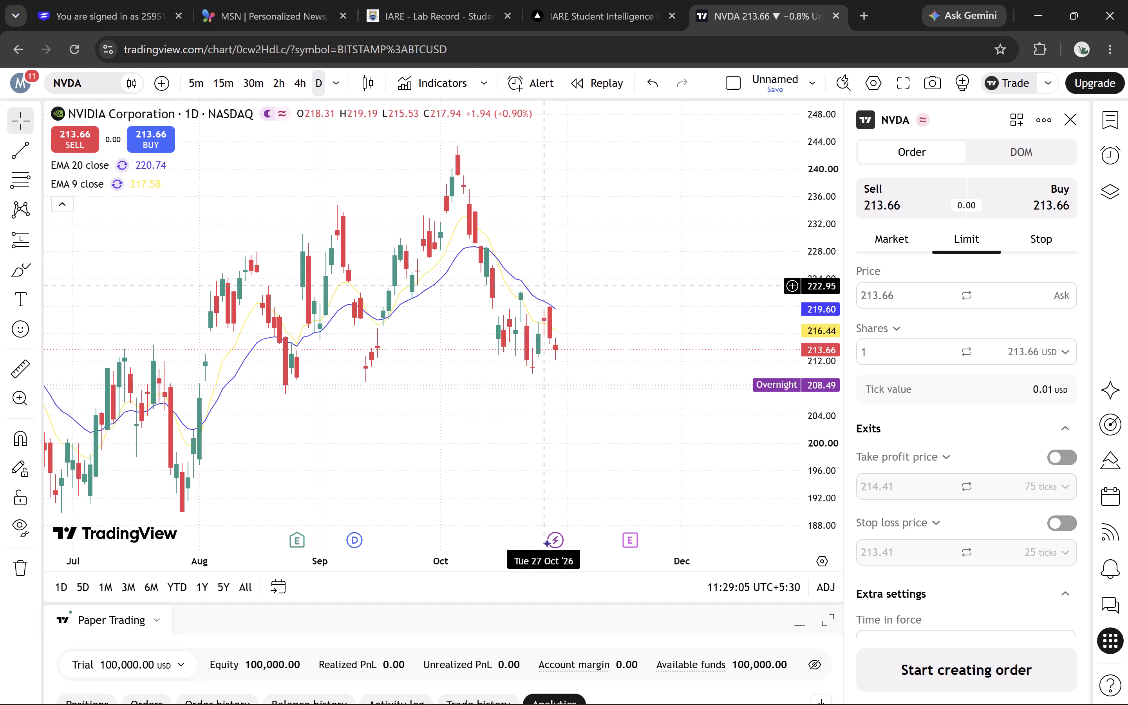
{"action": "left_click_drag", "start_coordinate": [429, 354], "coordinate": [459, 340]}
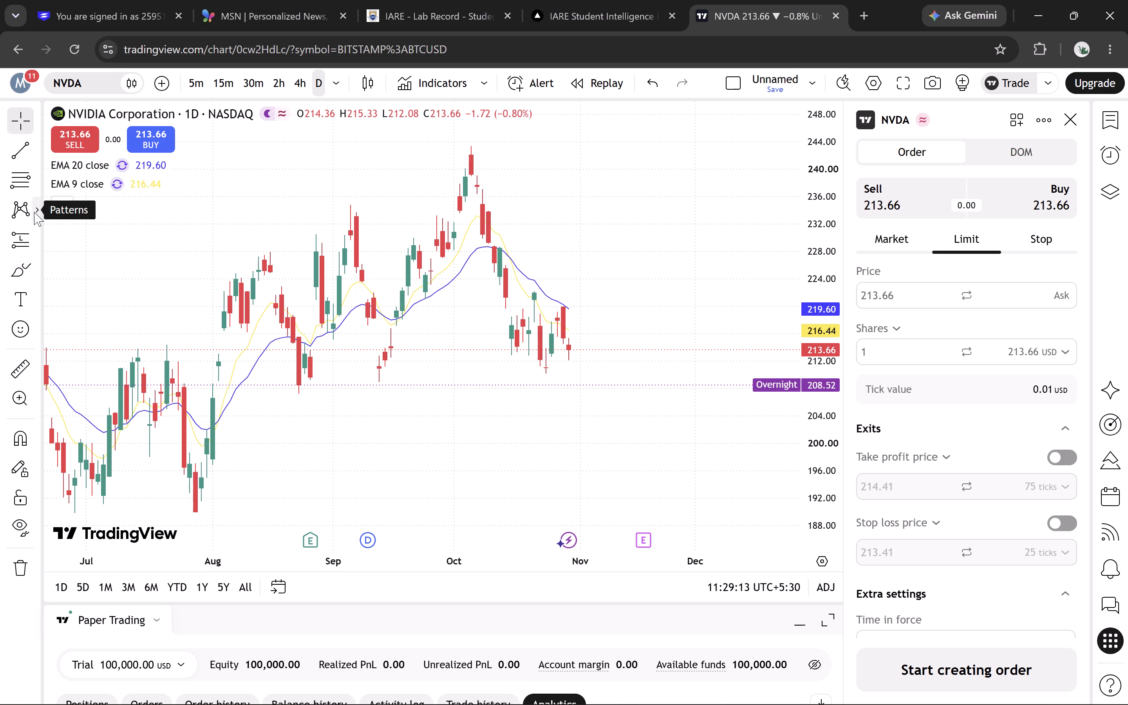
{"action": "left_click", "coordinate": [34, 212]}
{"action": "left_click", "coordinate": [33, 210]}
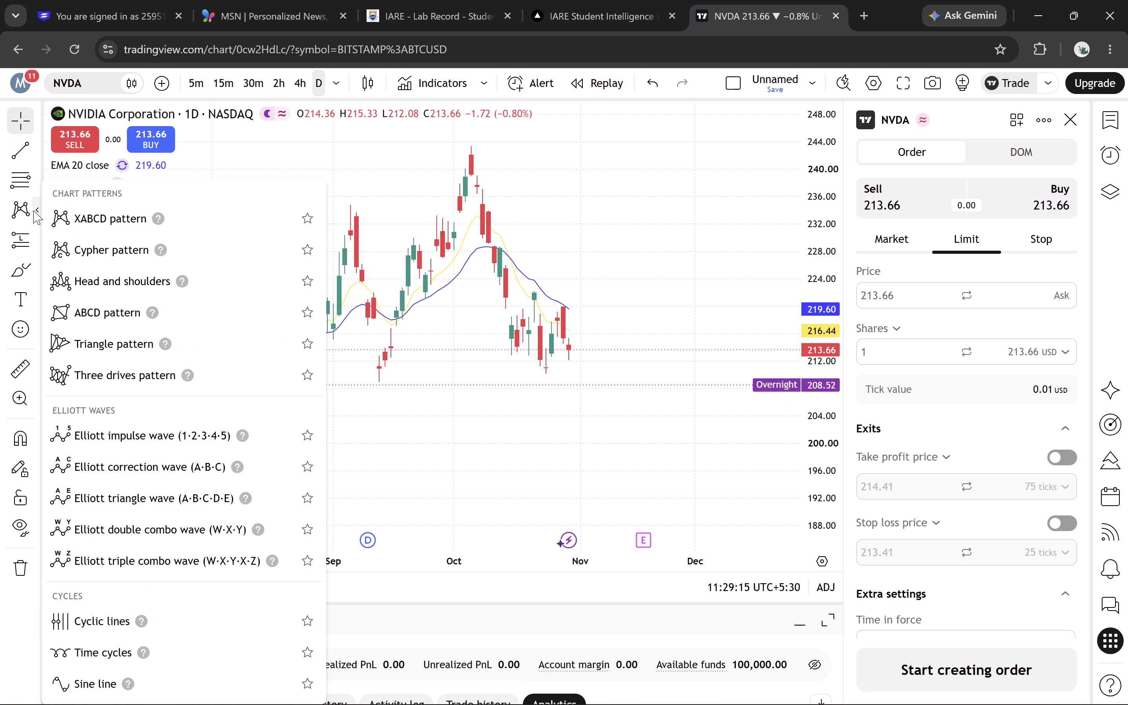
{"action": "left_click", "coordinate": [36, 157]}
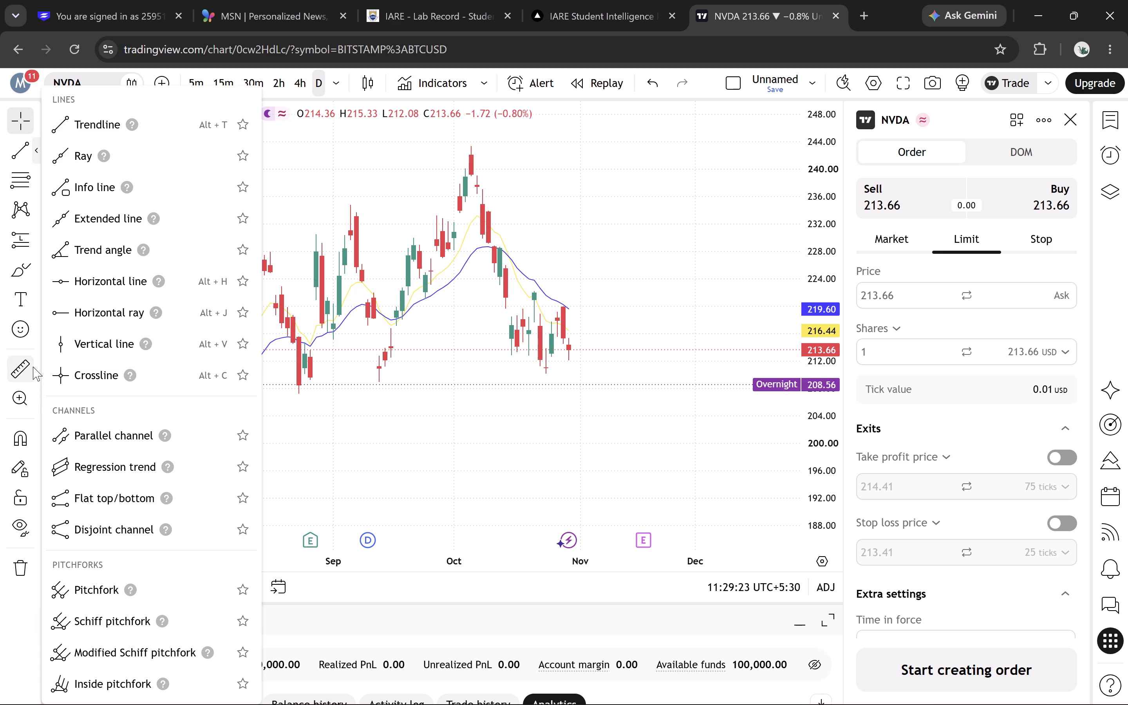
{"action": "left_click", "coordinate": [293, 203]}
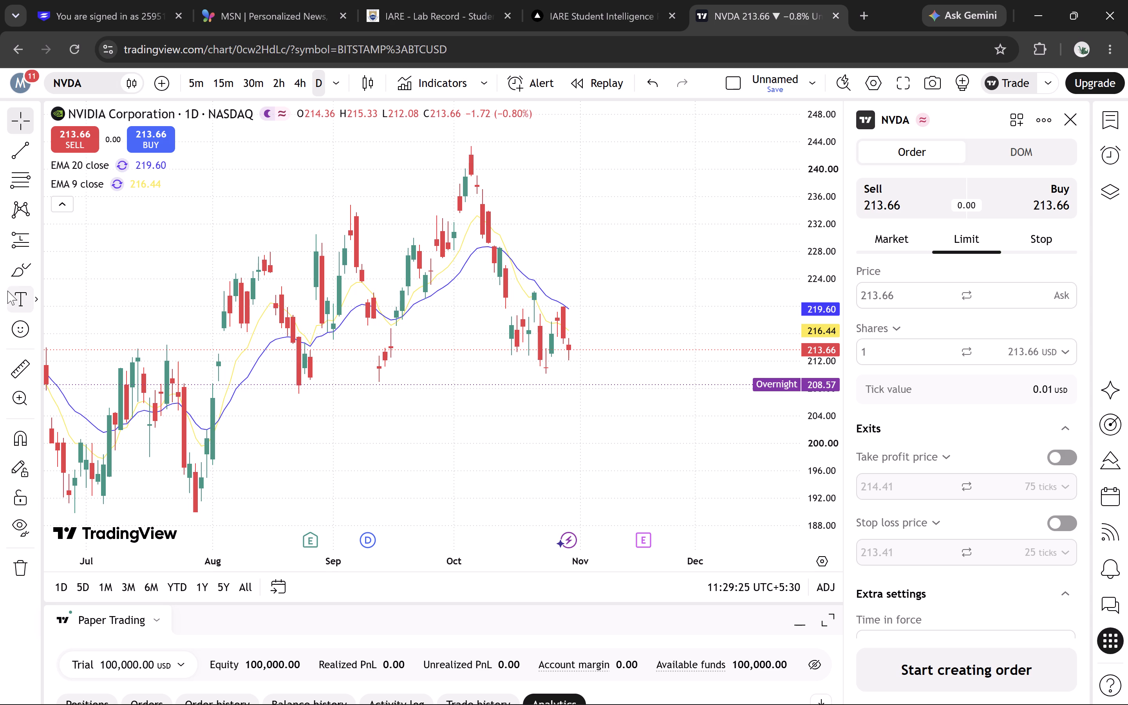
Draw a rectangle over the recent lows, from 17 Aug '26 to 23 Dec '26, between about 208.21 and 213.81.
{"action": "left_click", "coordinate": [34, 271]}
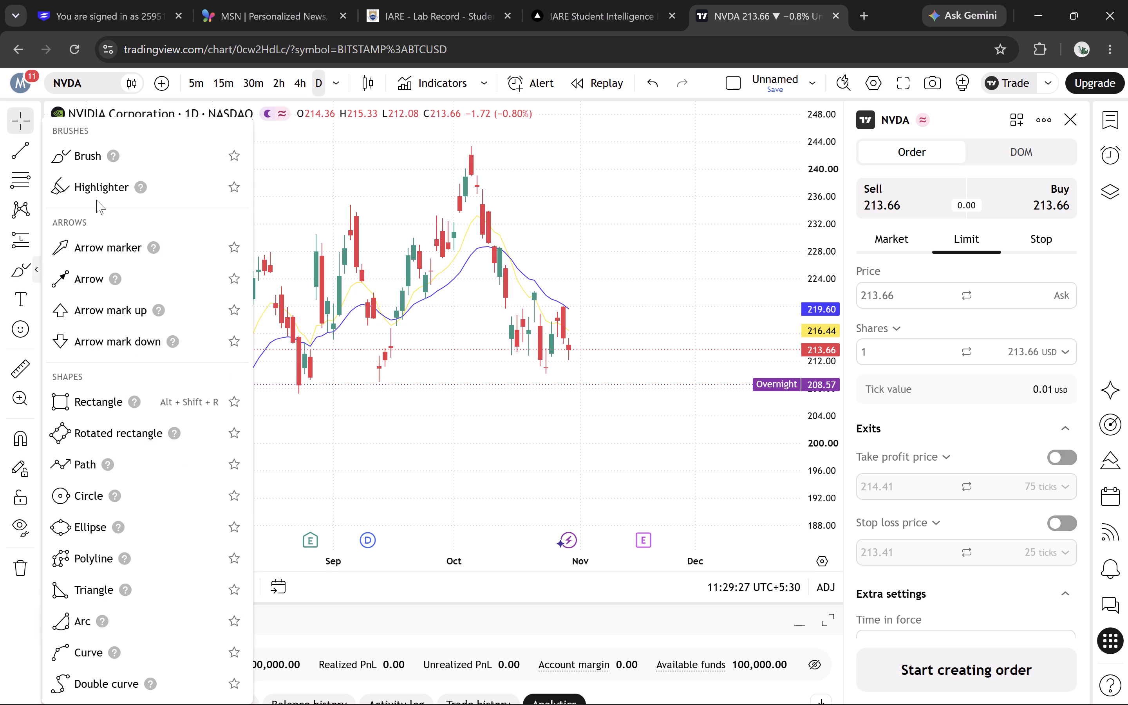
{"action": "left_click", "coordinate": [101, 398]}
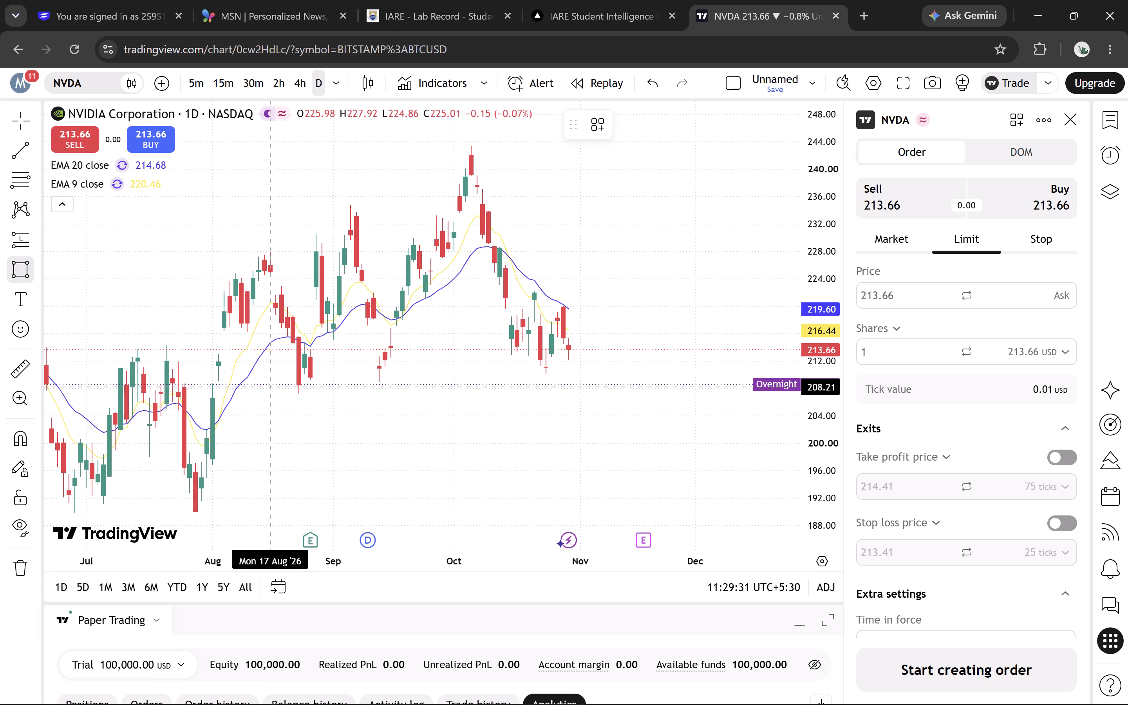
{"action": "left_click_drag", "start_coordinate": [272, 387], "coordinate": [409, 377]}
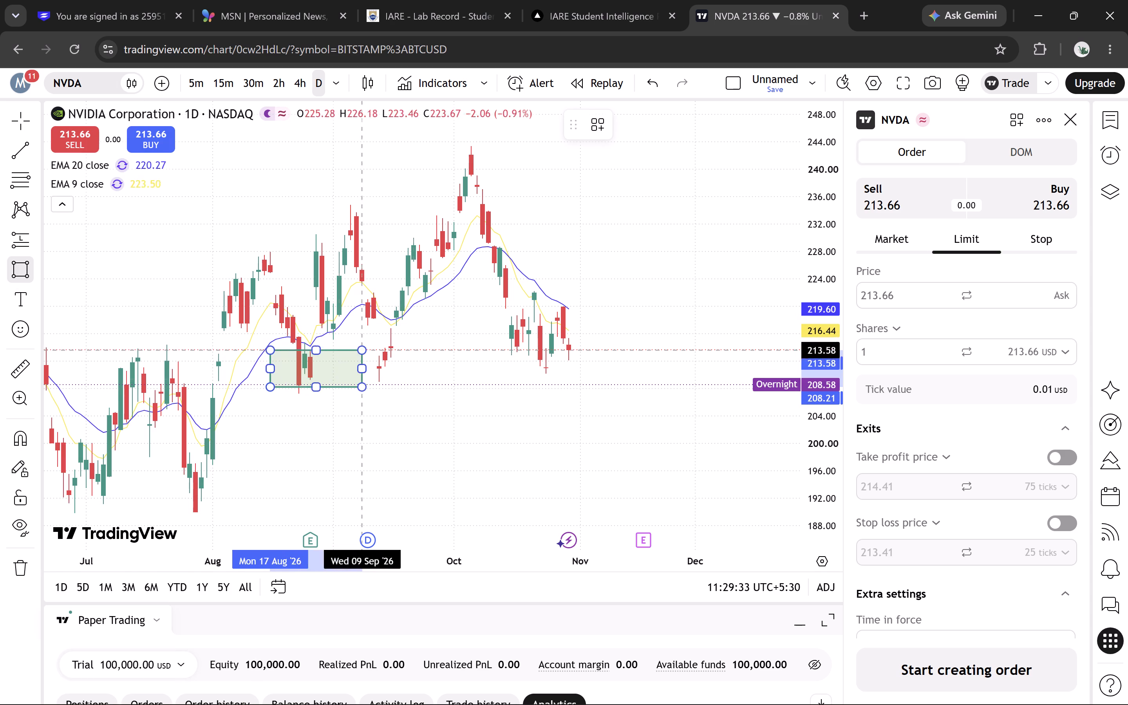
{"action": "left_click_drag", "start_coordinate": [409, 377], "coordinate": [754, 350]}
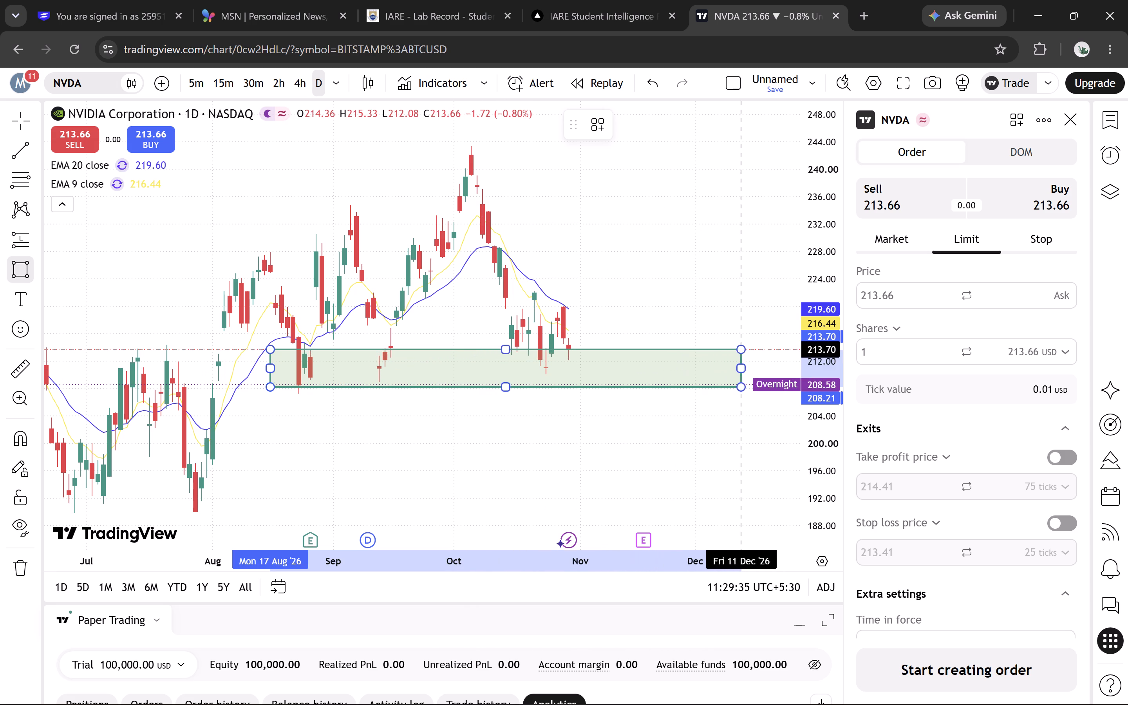
{"action": "left_click_drag", "start_coordinate": [754, 350], "coordinate": [730, 349]}
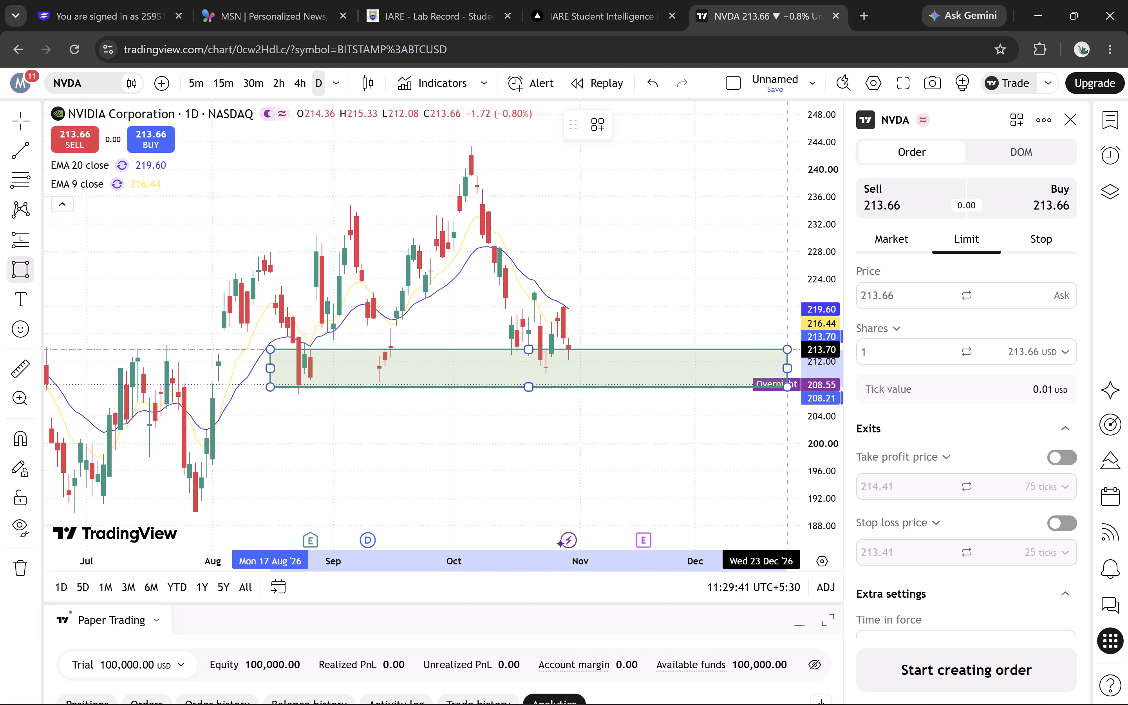
{"action": "left_click", "coordinate": [785, 349]}
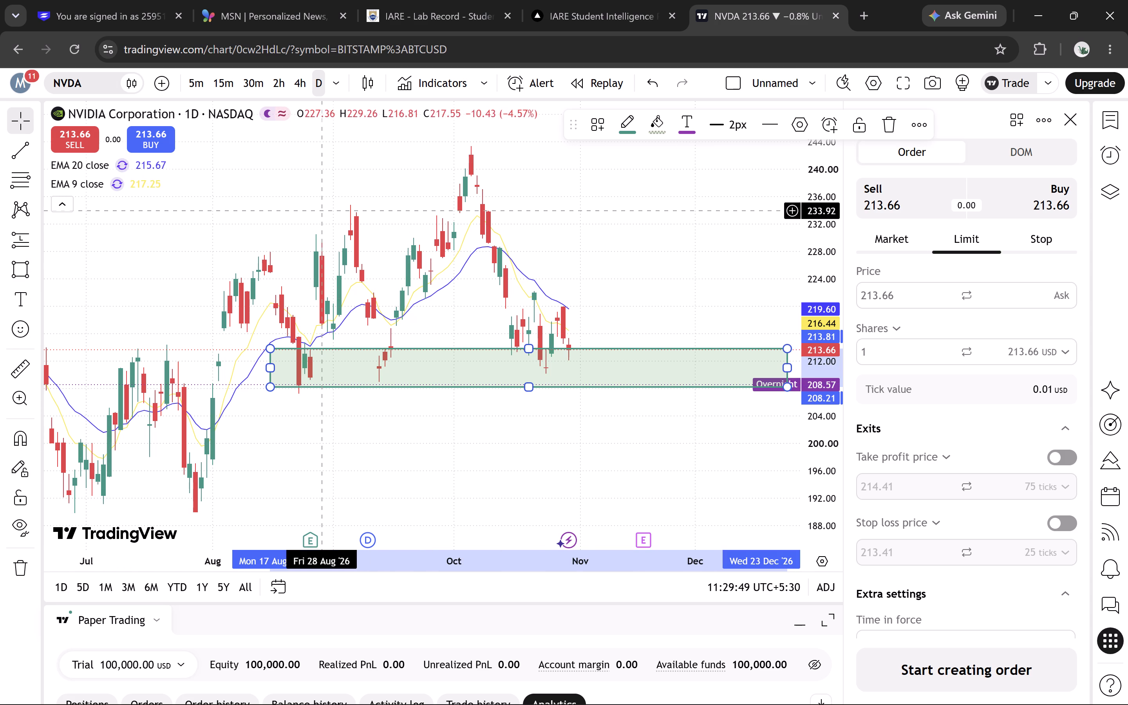
Draw a second rectangle across the upper price zone, from 11 Aug '26 to 5 Jan '27, between about 233.28 and 238.74.
{"action": "left_click_drag", "start_coordinate": [260, 197], "coordinate": [244, 213]}
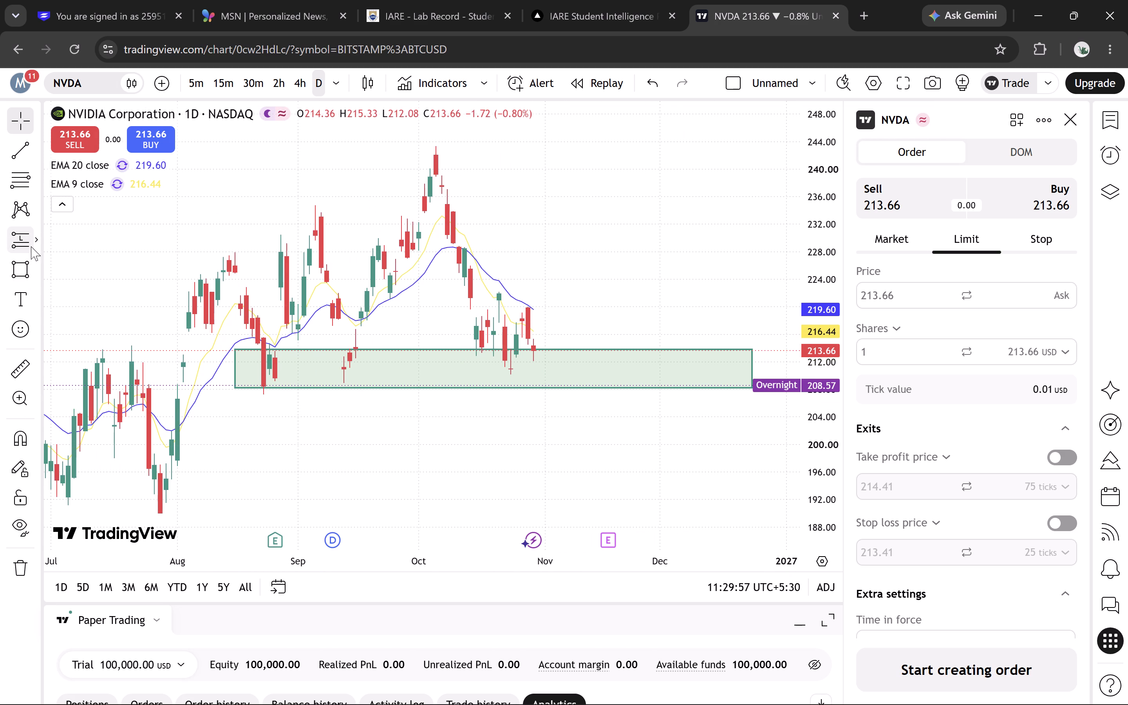
{"action": "left_click", "coordinate": [16, 272]}
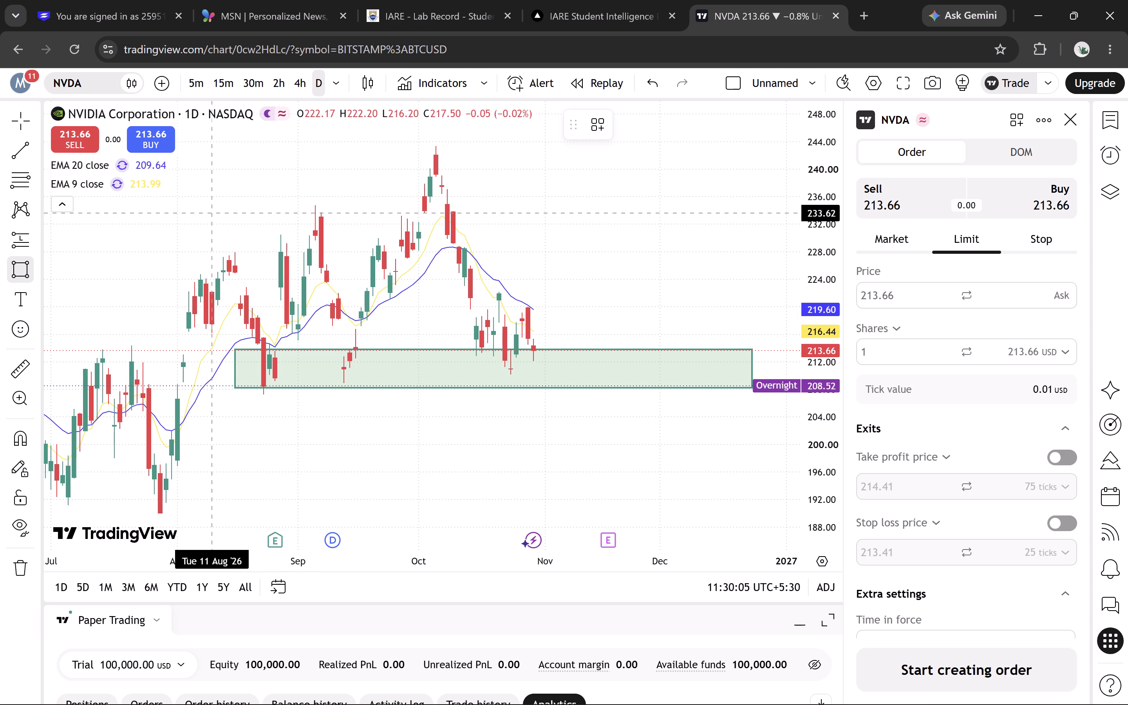
{"action": "left_click_drag", "start_coordinate": [213, 215], "coordinate": [558, 206]}
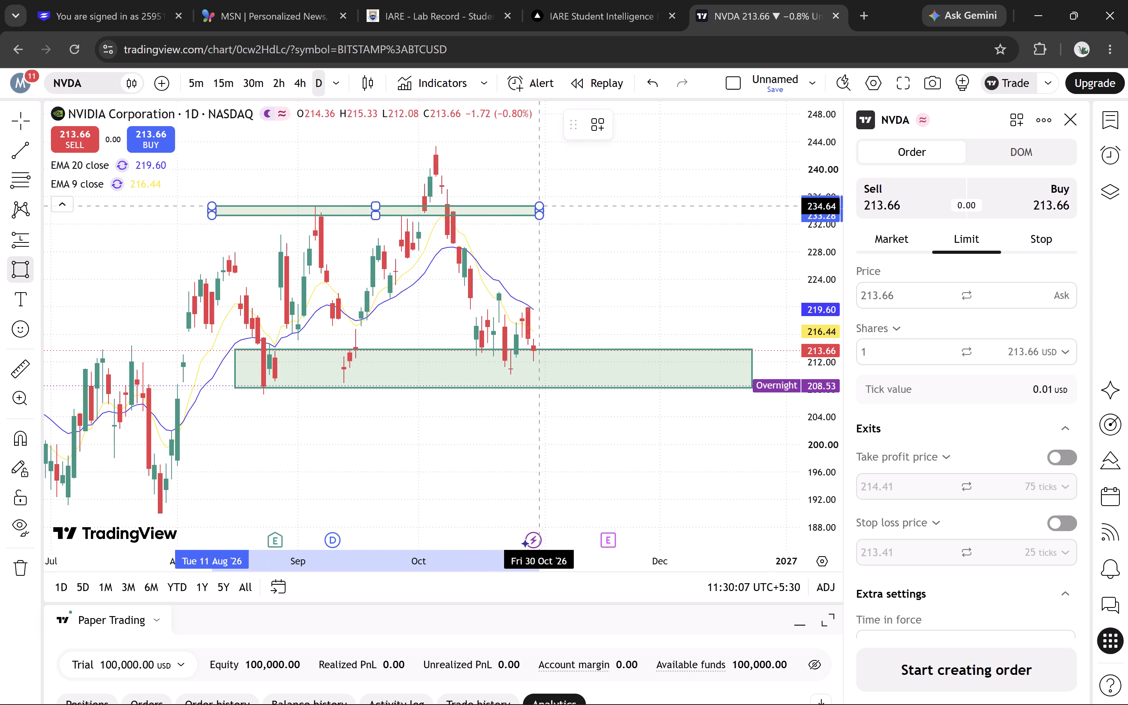
{"action": "left_click_drag", "start_coordinate": [558, 206], "coordinate": [843, 181]}
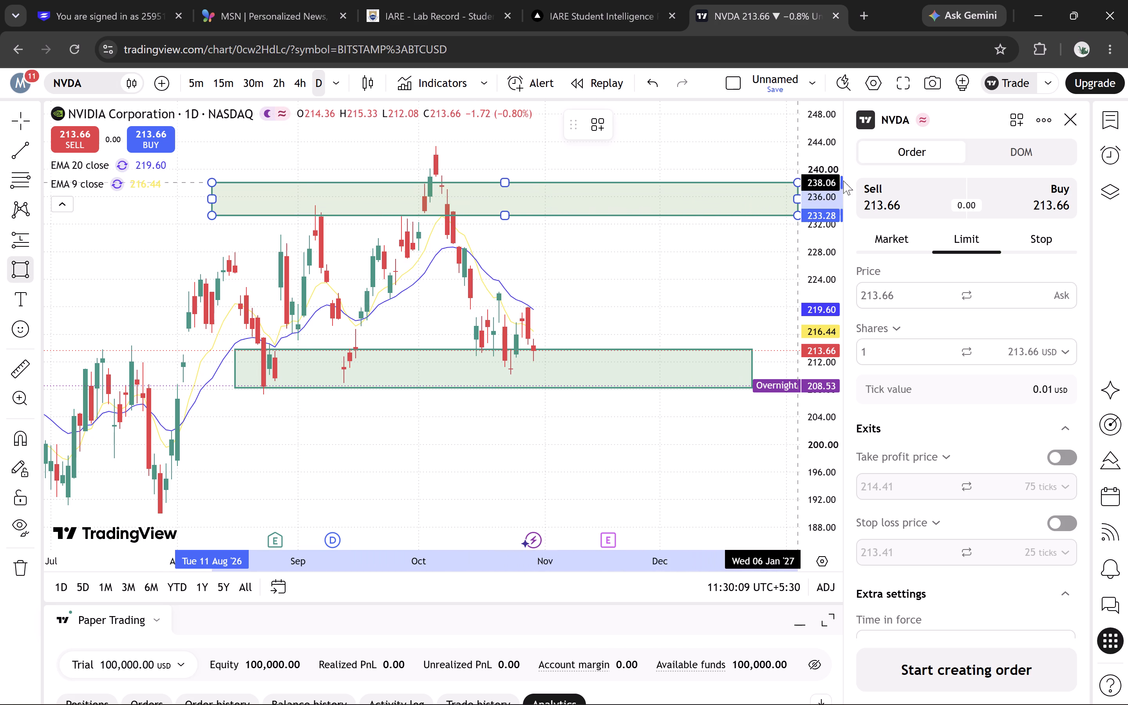
{"action": "left_click_drag", "start_coordinate": [843, 181], "coordinate": [810, 175]}
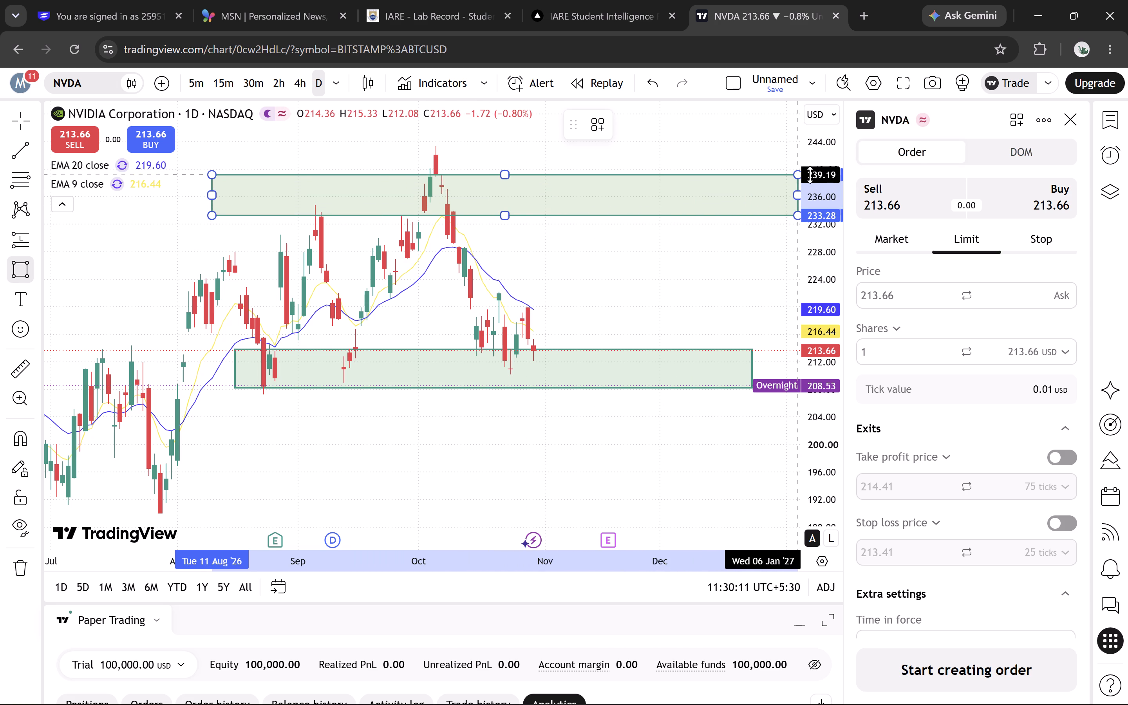
{"action": "left_click", "coordinate": [810, 175]}
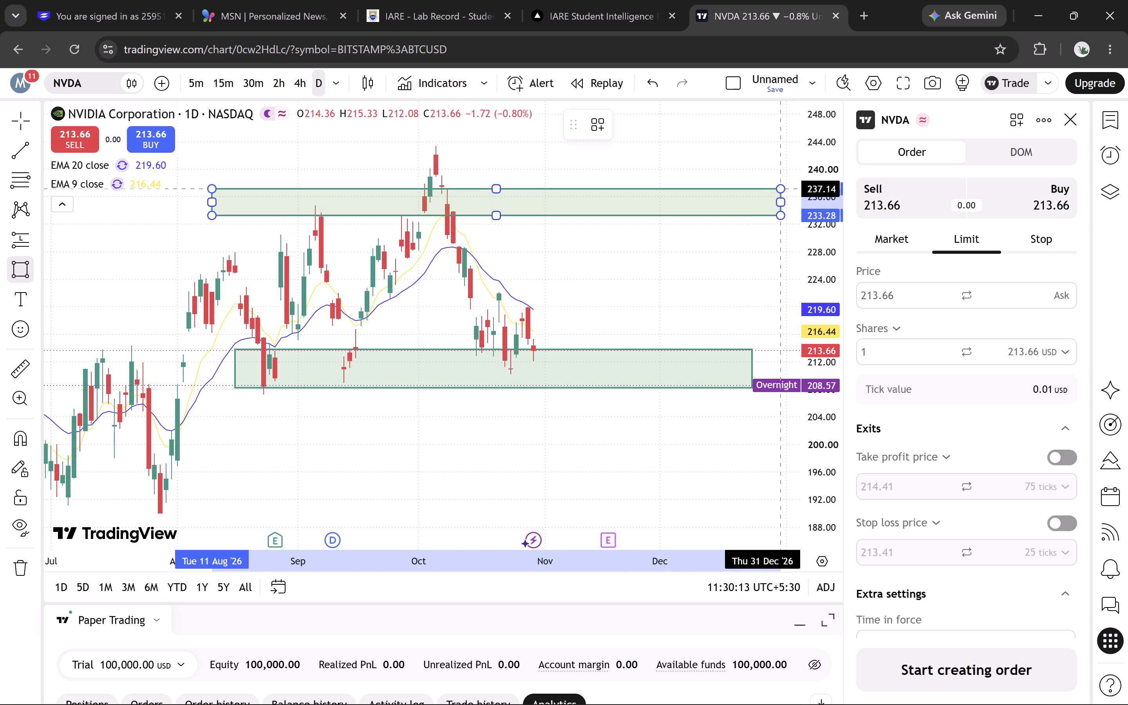
{"action": "left_click", "coordinate": [795, 178]}
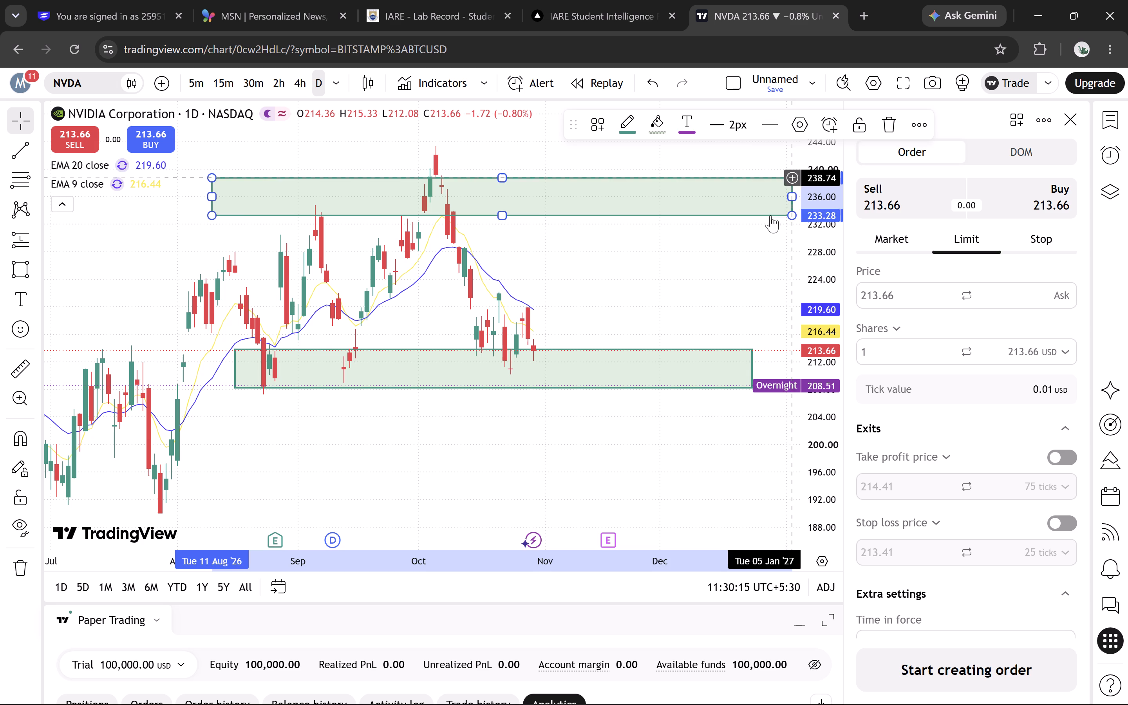
{"action": "left_click", "coordinate": [729, 268]}
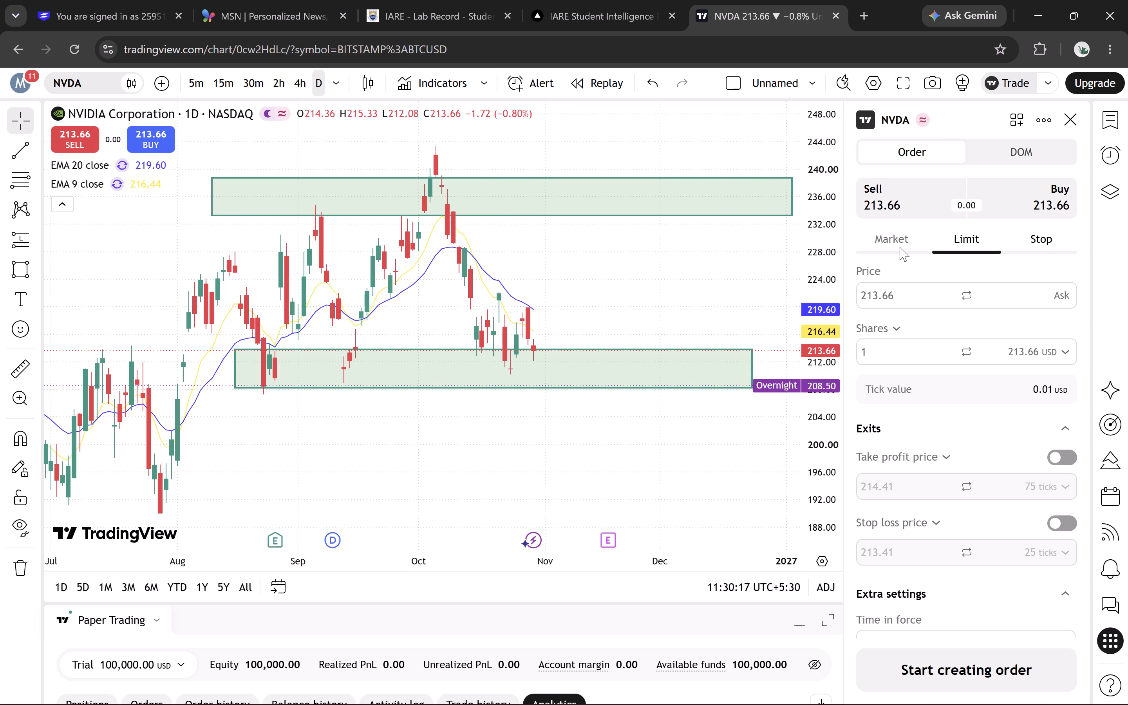
Set up the NVDA buy order as a market order for 10 shares.
{"action": "left_click", "coordinate": [903, 246]}
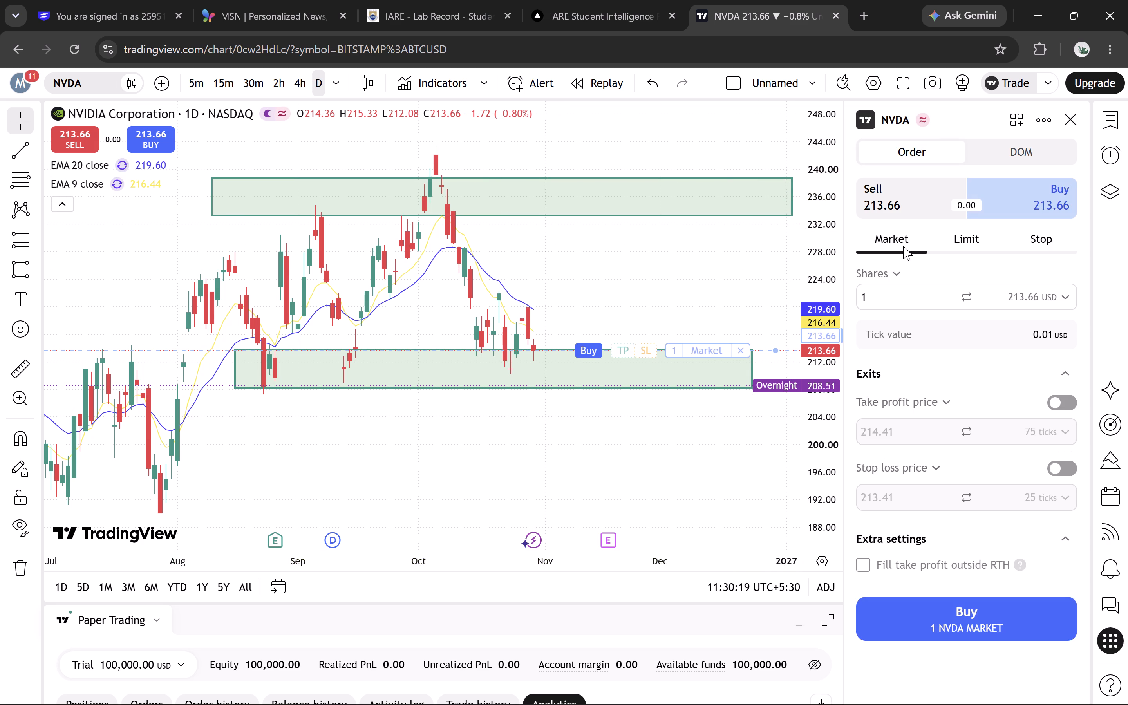
{"action": "left_click", "coordinate": [907, 298]}
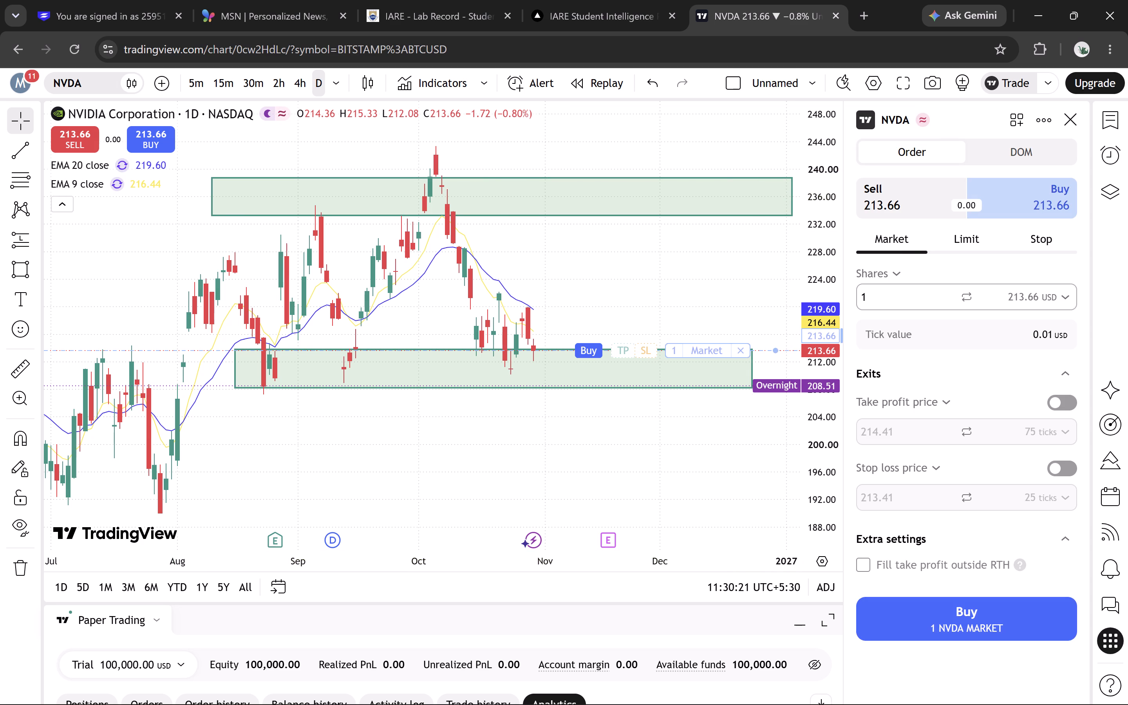
{"action": "key", "text": "BackSpace"}
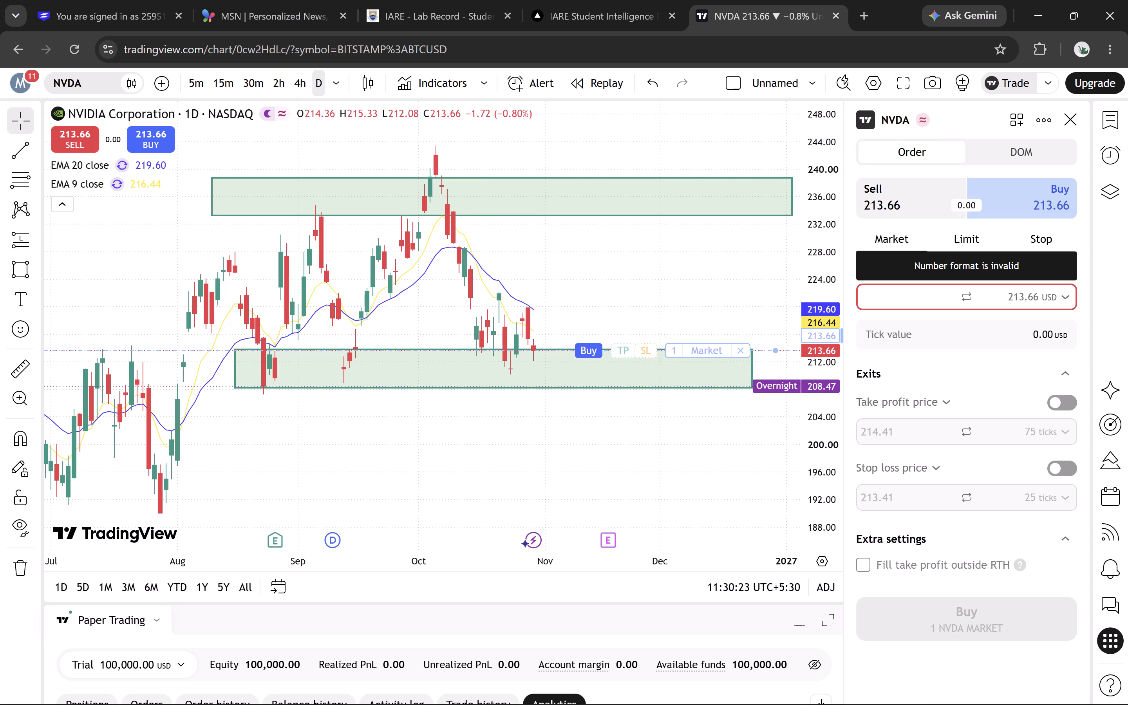
{"action": "type", "text": "10"}
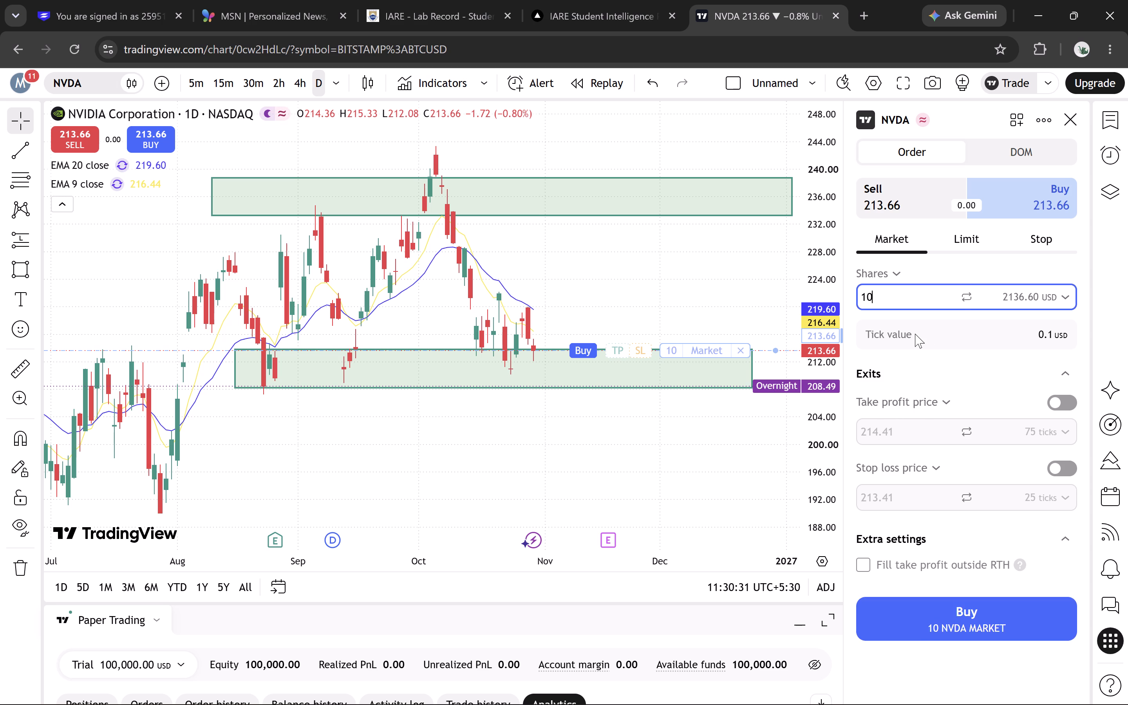
Enable the take profit exit on the NVDA buy order and set its price to 236.
{"action": "left_click", "coordinate": [1065, 402]}
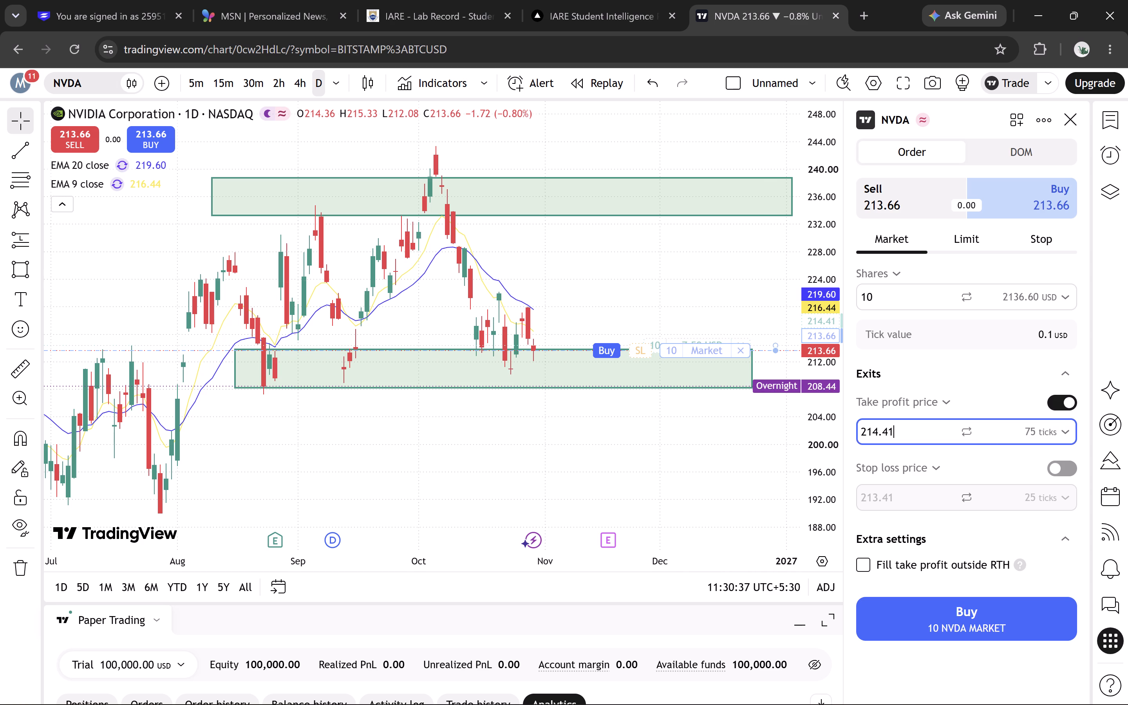
{"action": "key", "text": "BackSpace"}
{"action": "key", "text": "BackSpace"}
{"action": "key", "text": "BackSpace"}
{"action": "key", "text": "BackSpace"}
{"action": "key", "text": "BackSpace"}
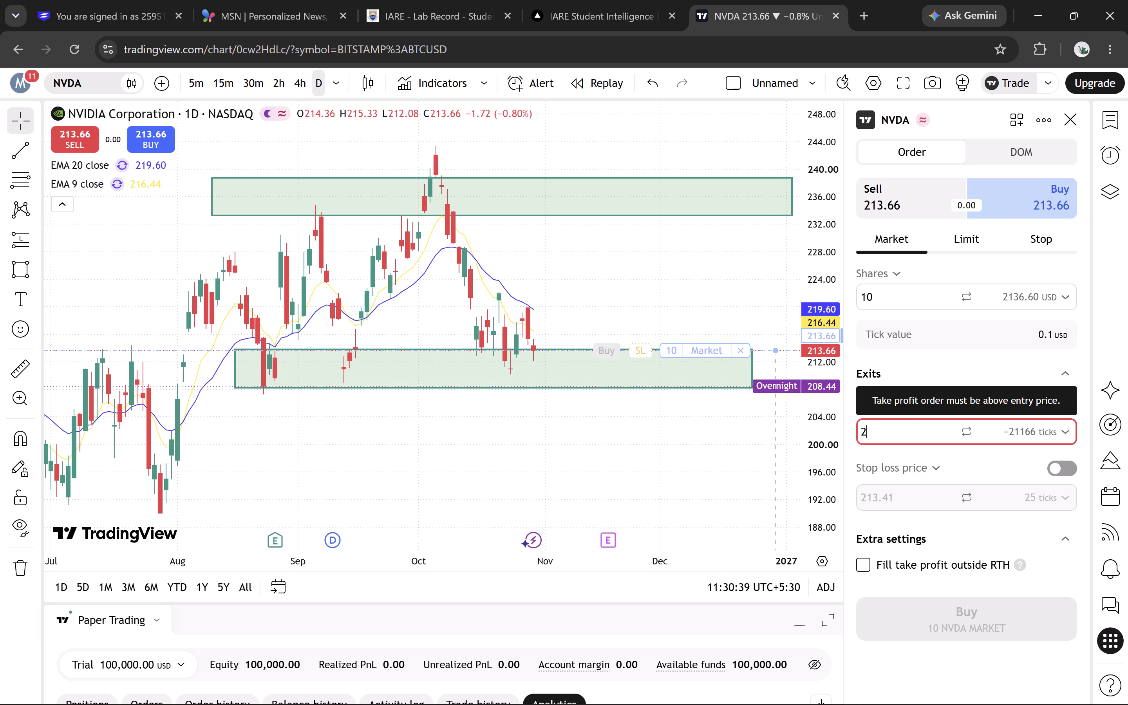
{"action": "type", "text": "36"}
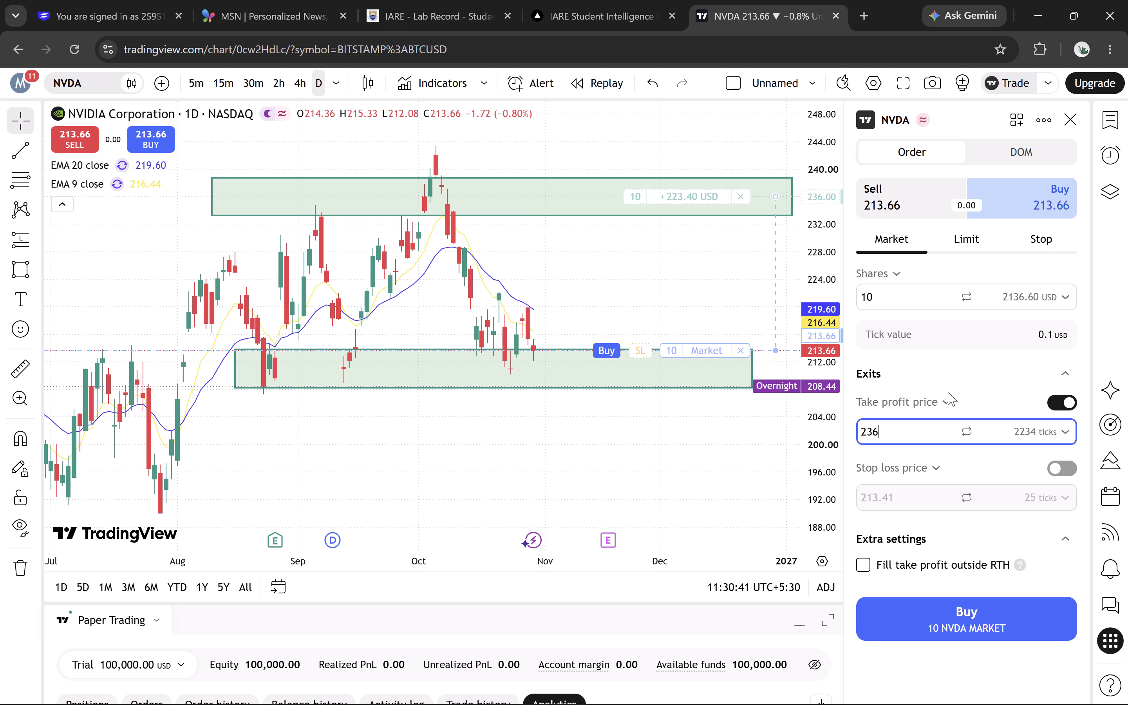
Enable the stop loss exit on the NVDA buy order and set its price to 212.
{"action": "left_click", "coordinate": [902, 498]}
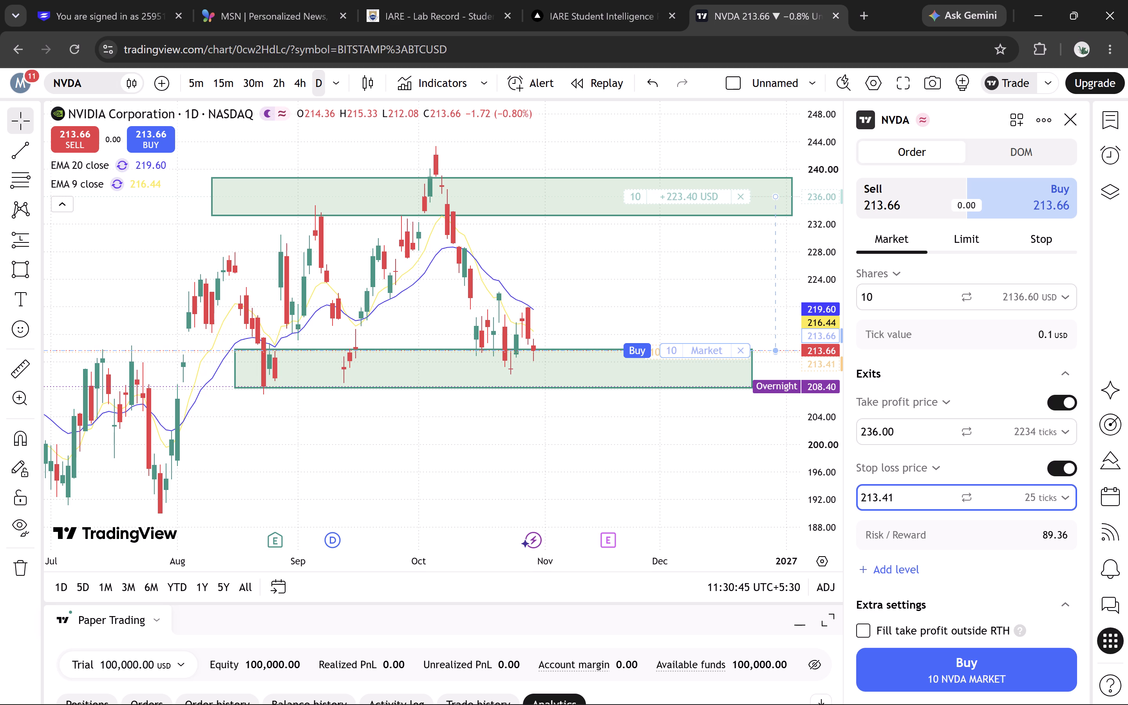
{"action": "key", "text": "BackSpace"}
{"action": "key", "text": "BackSpace"}
{"action": "key", "text": "BackSpace"}
{"action": "key", "text": "BackSpace"}
{"action": "key", "text": "BackSpace"}
{"action": "key", "text": "BackSpace"}
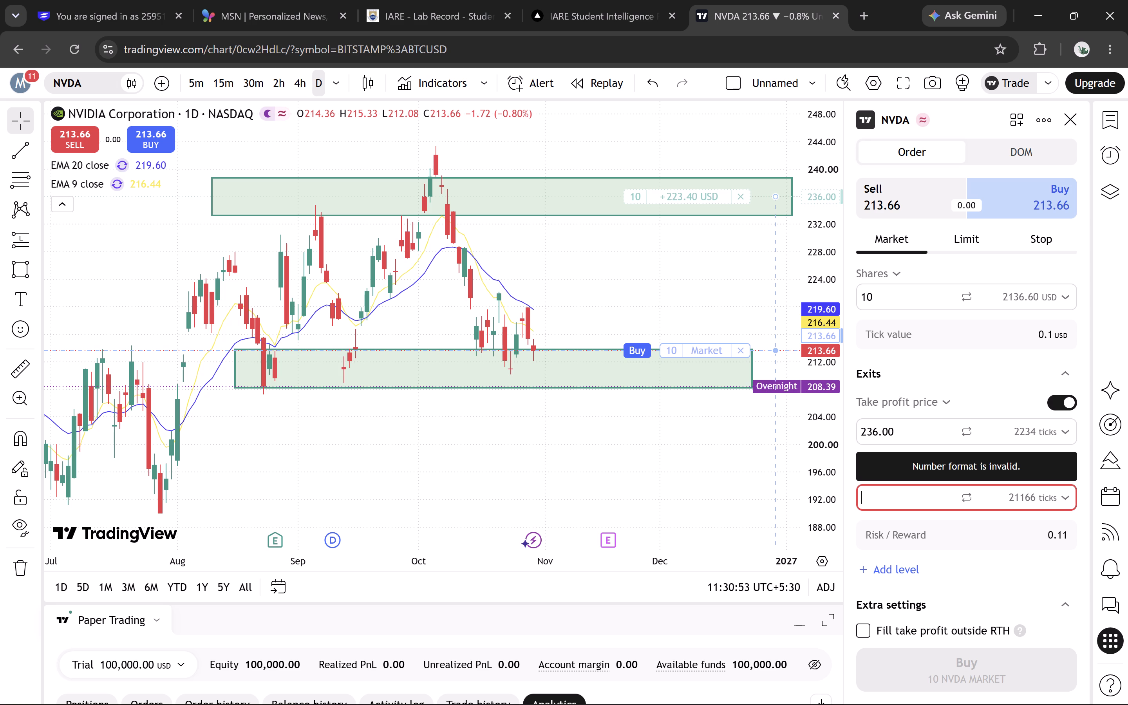
{"action": "type", "text": "212"}
{"action": "scroll", "coordinate": [943, 473], "scroll_direction": "down", "scroll_amount": 1}
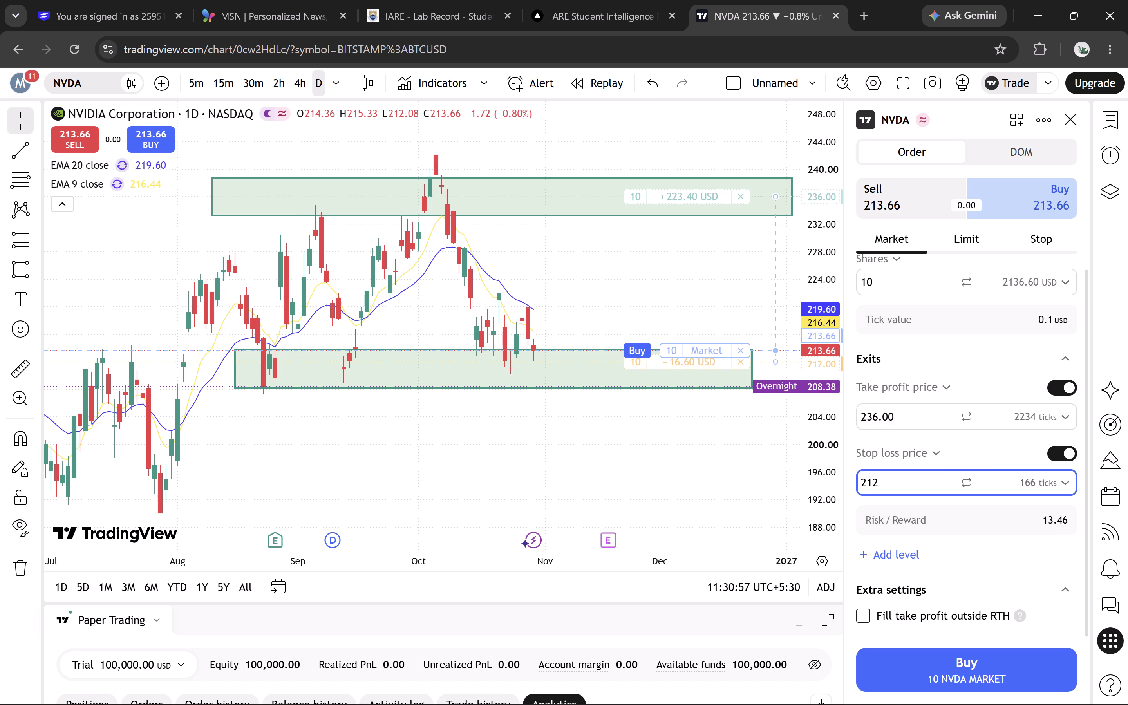
{"action": "scroll", "coordinate": [943, 473], "scroll_direction": "down", "scroll_amount": 1}
{"action": "left_click", "coordinate": [916, 524]}
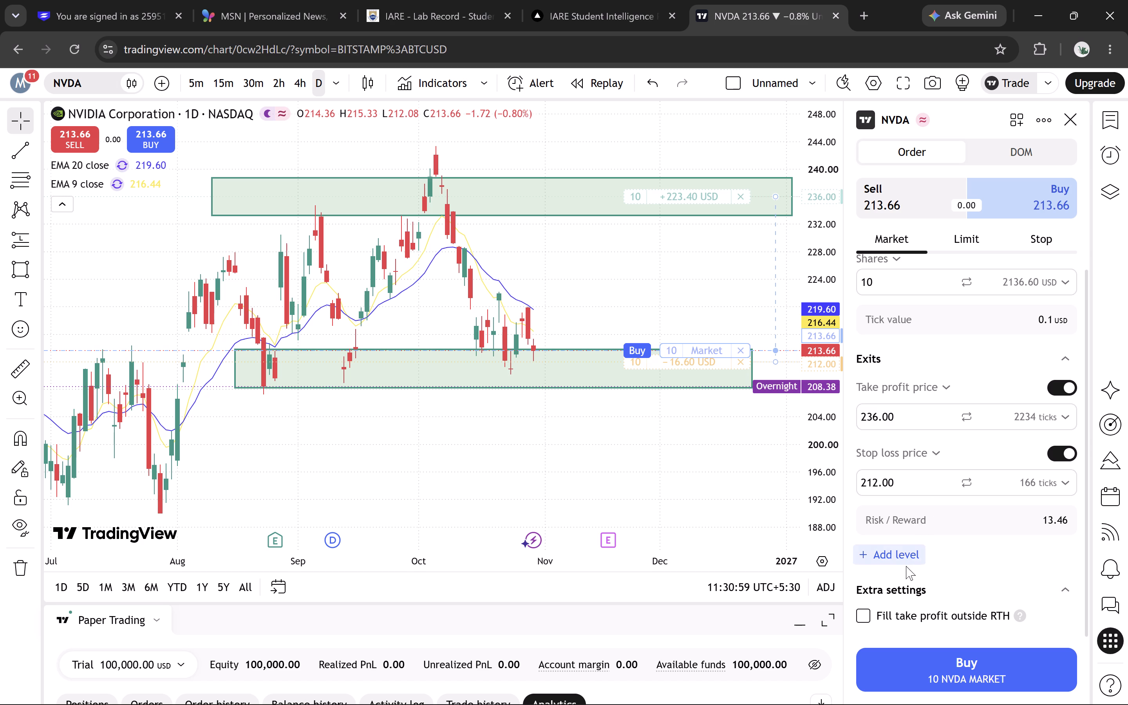
Submit the market buy order for 10 NVDA shares and dismiss the order notifications.
{"action": "scroll", "coordinate": [930, 579], "scroll_direction": "down", "scroll_amount": 1}
{"action": "scroll", "coordinate": [930, 579], "scroll_direction": "up", "scroll_amount": 1}
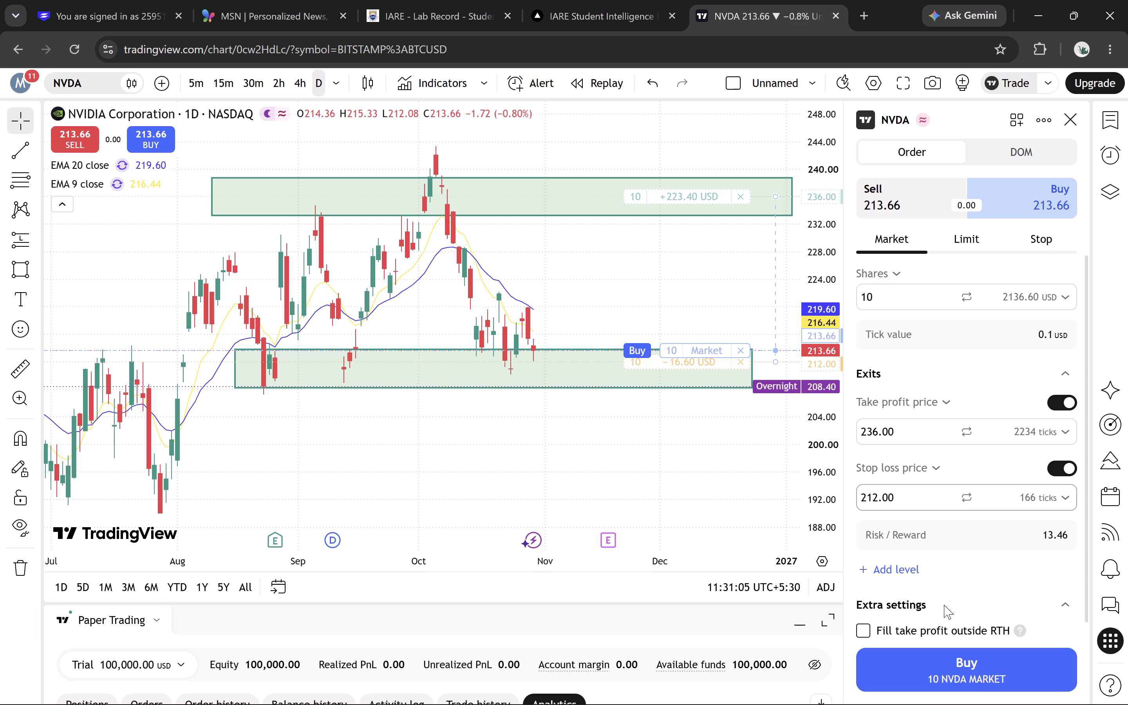
{"action": "left_click", "coordinate": [959, 666]}
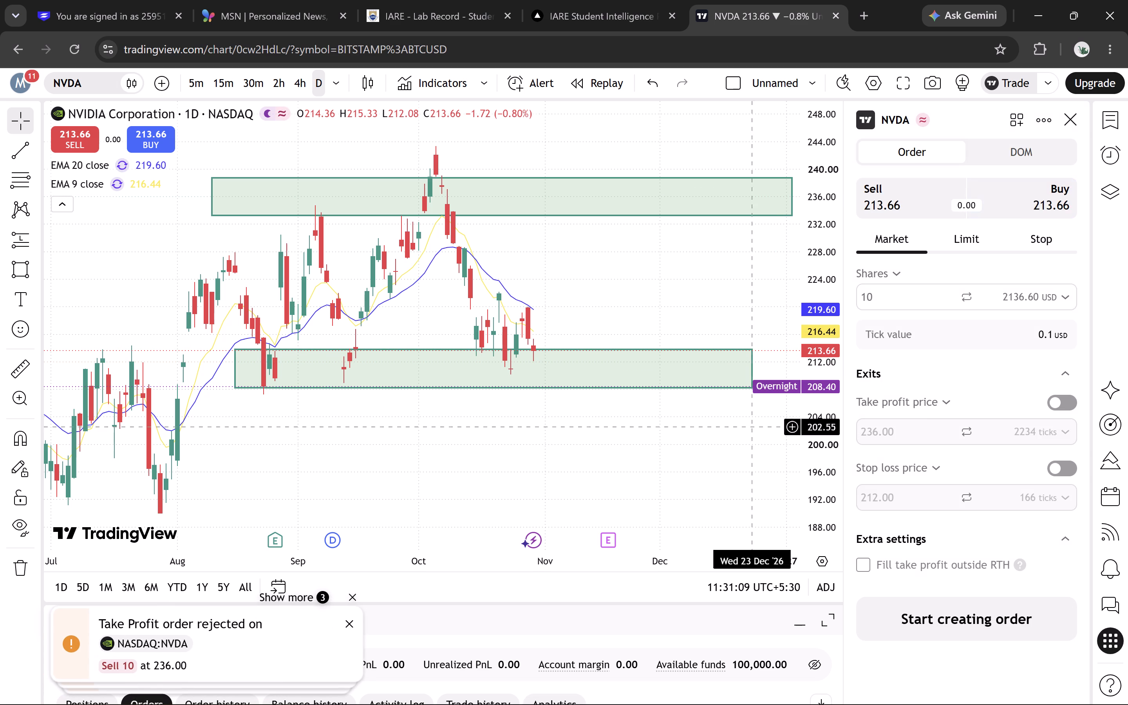
{"action": "left_click", "coordinate": [354, 623]}
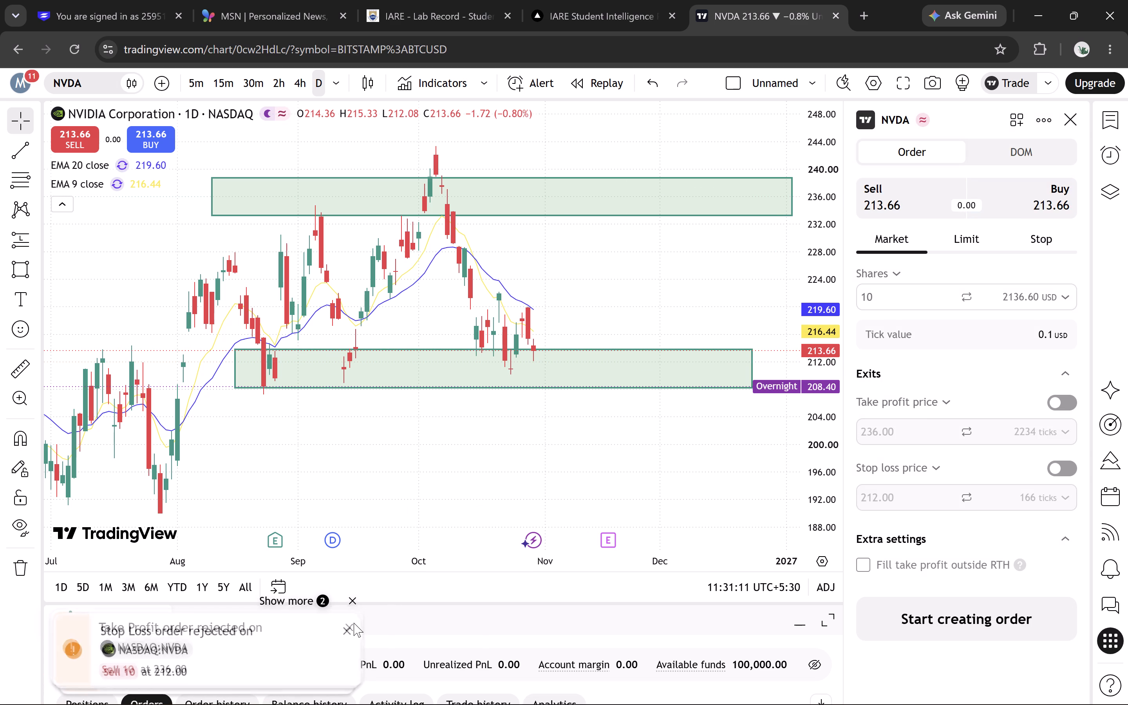
{"action": "left_click", "coordinate": [350, 628]}
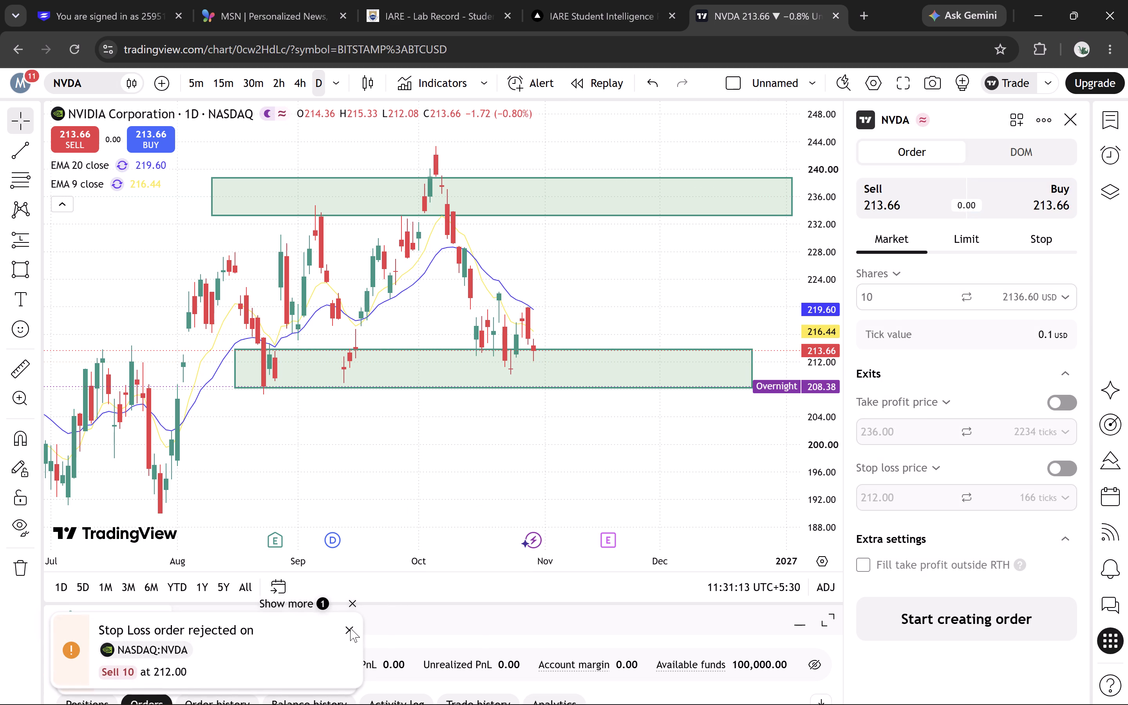
{"action": "left_click", "coordinate": [342, 632]}
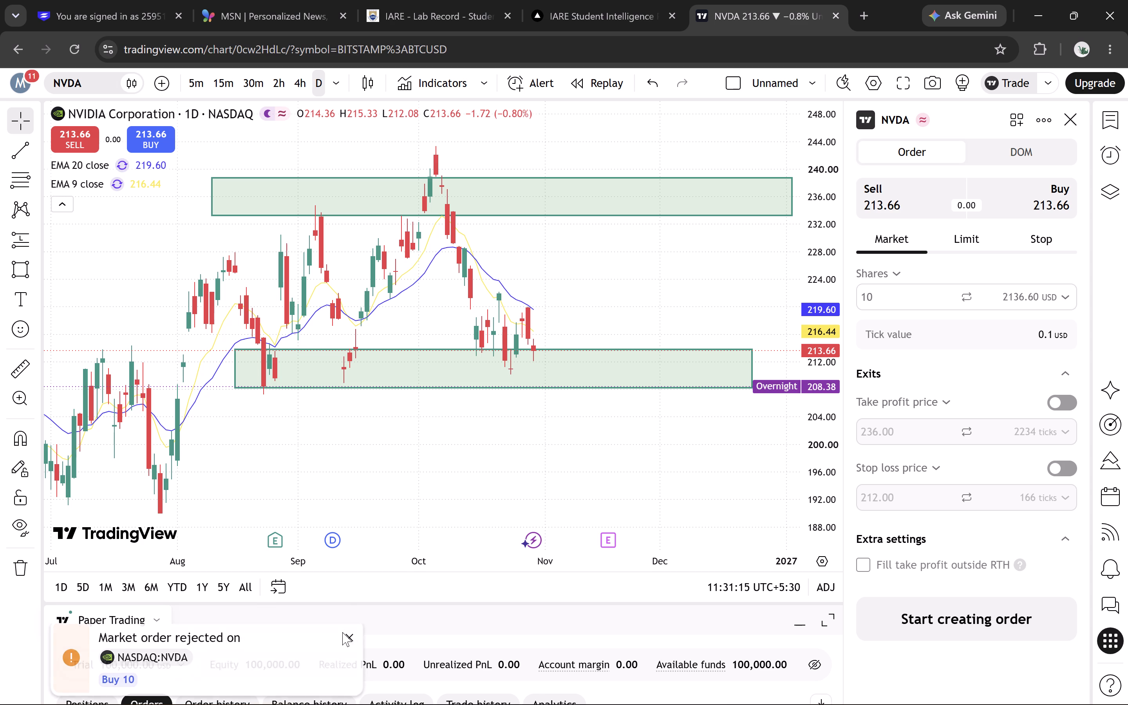
Enlarge the Paper Trading area and review its trade history, activity log, balance history, order history, orders, positions and analytics.
{"action": "left_click", "coordinate": [830, 620]}
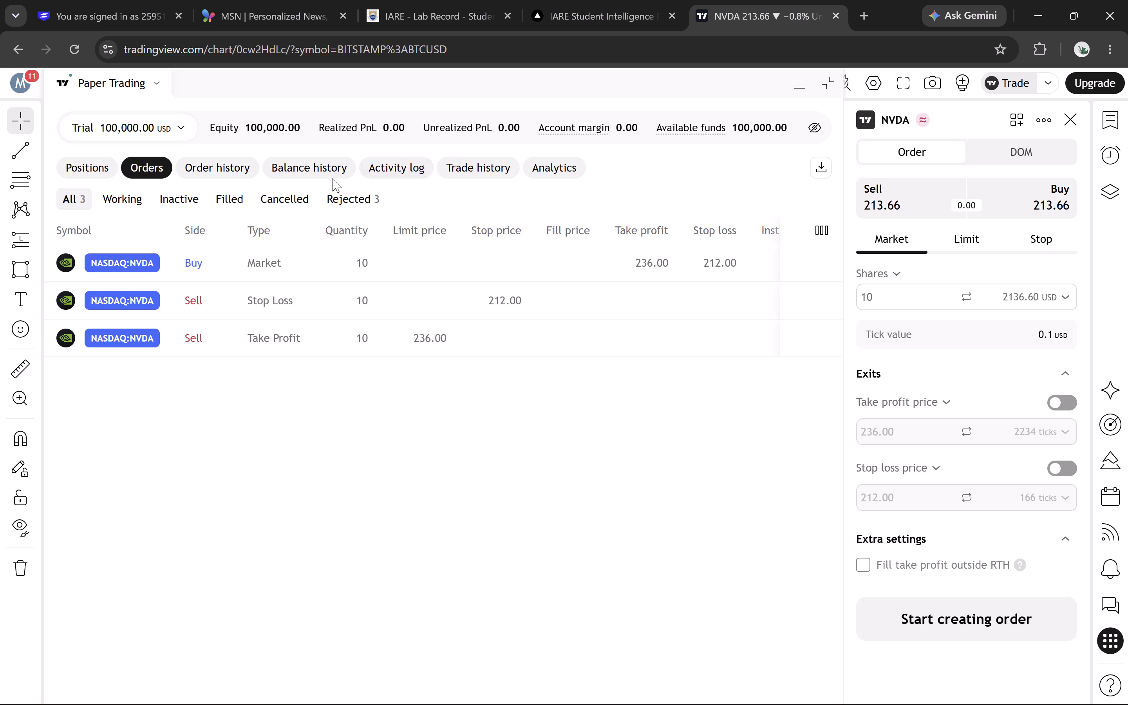
{"action": "left_click", "coordinate": [466, 174]}
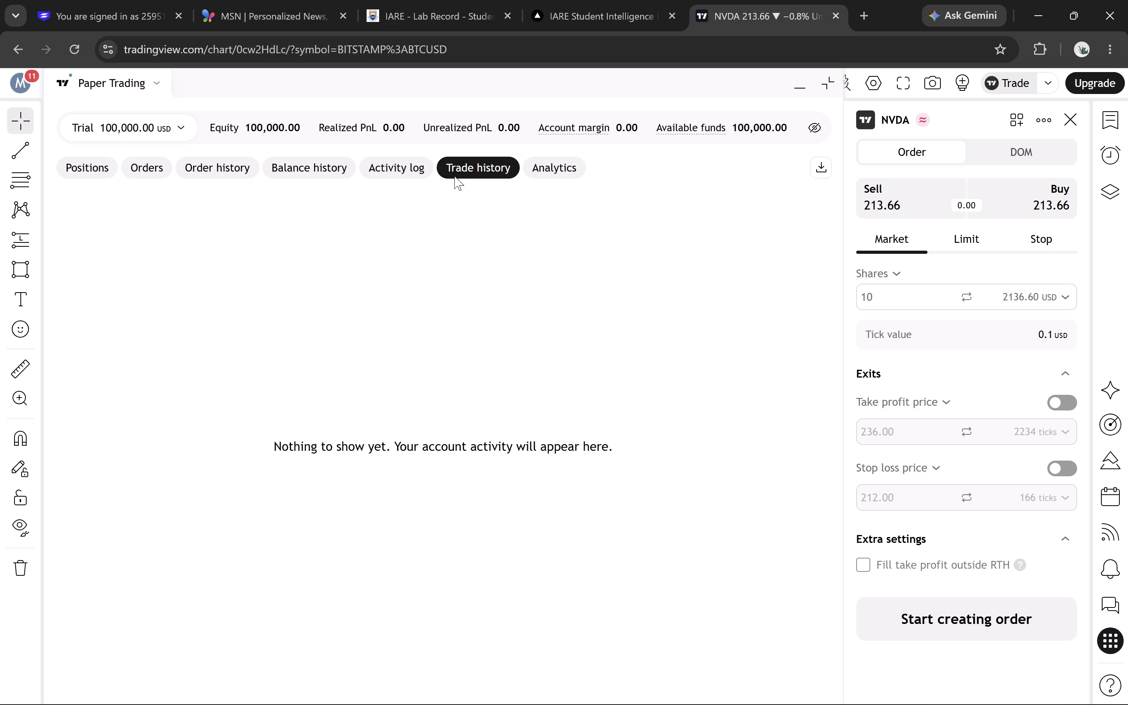
{"action": "scroll", "coordinate": [427, 174], "scroll_direction": "up", "scroll_amount": 1}
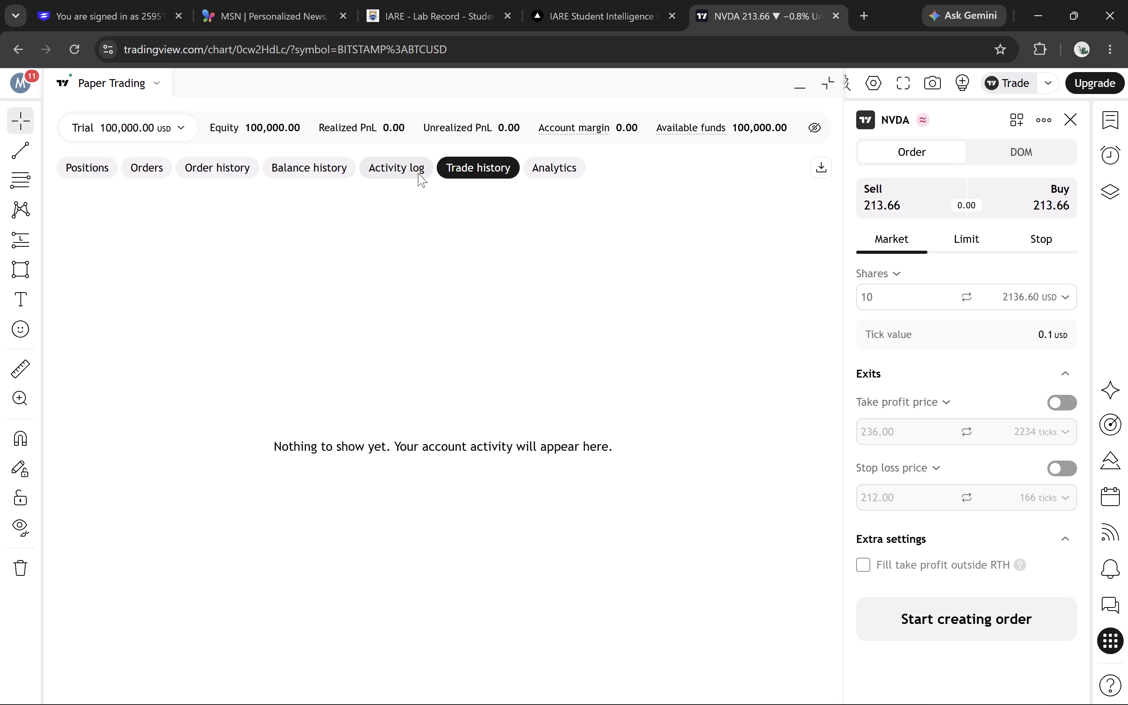
{"action": "left_click", "coordinate": [418, 173]}
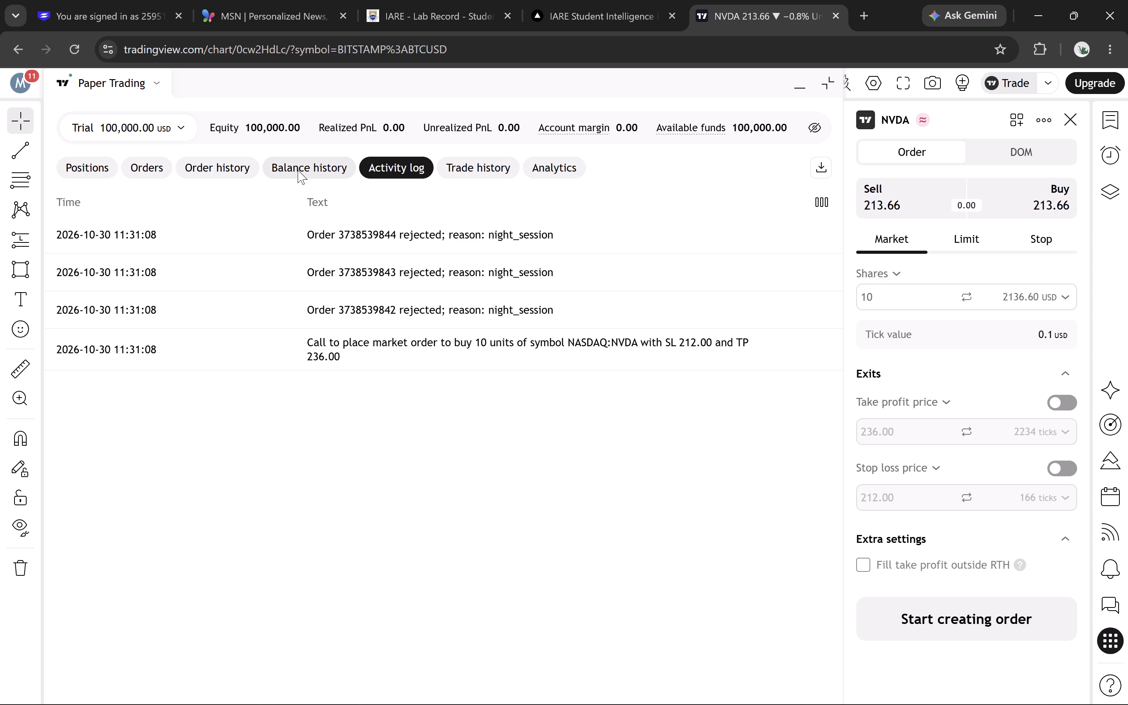
{"action": "left_click", "coordinate": [297, 168]}
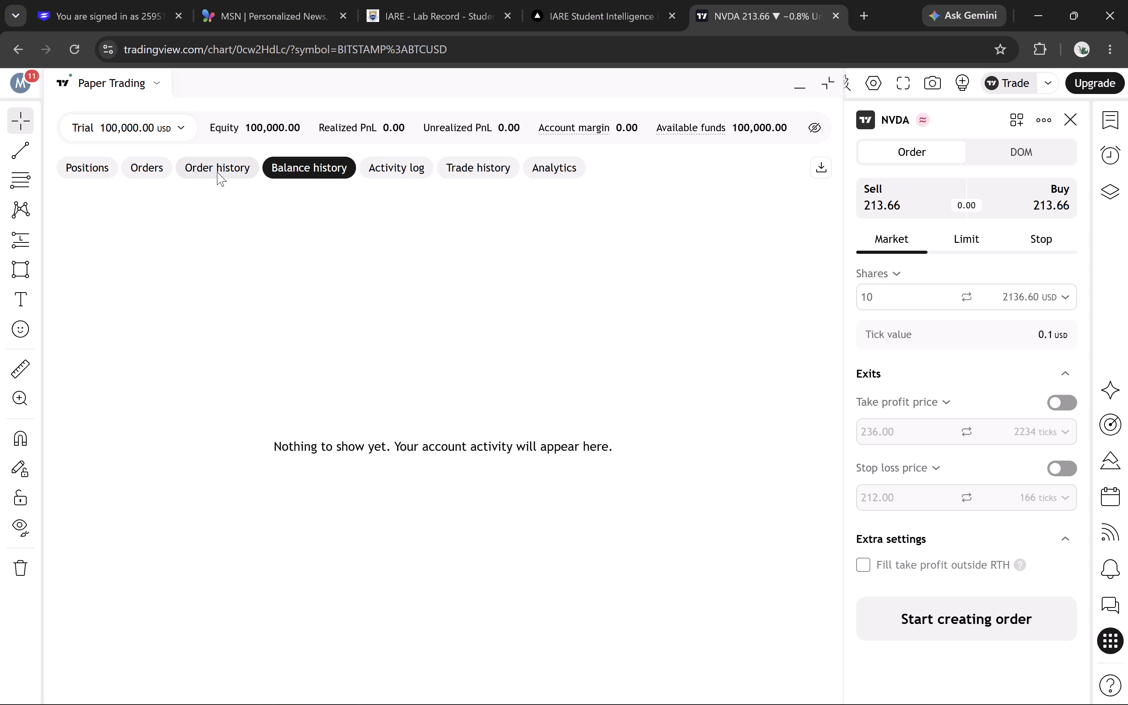
{"action": "left_click", "coordinate": [217, 172]}
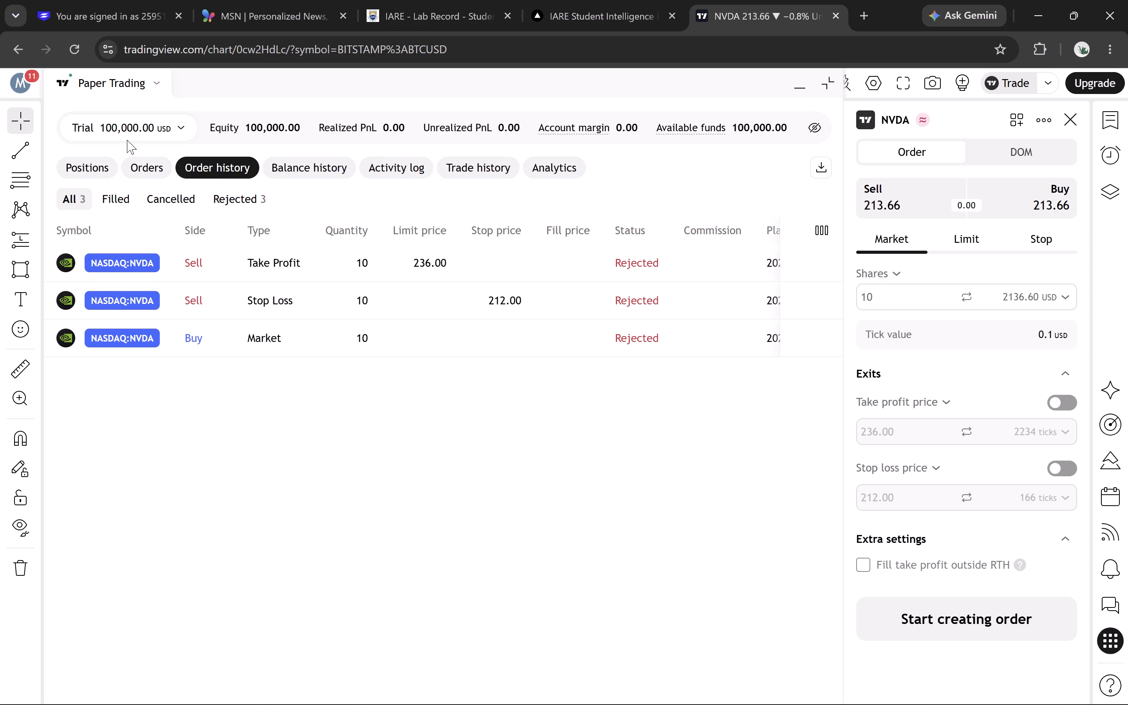
{"action": "left_click", "coordinate": [148, 178]}
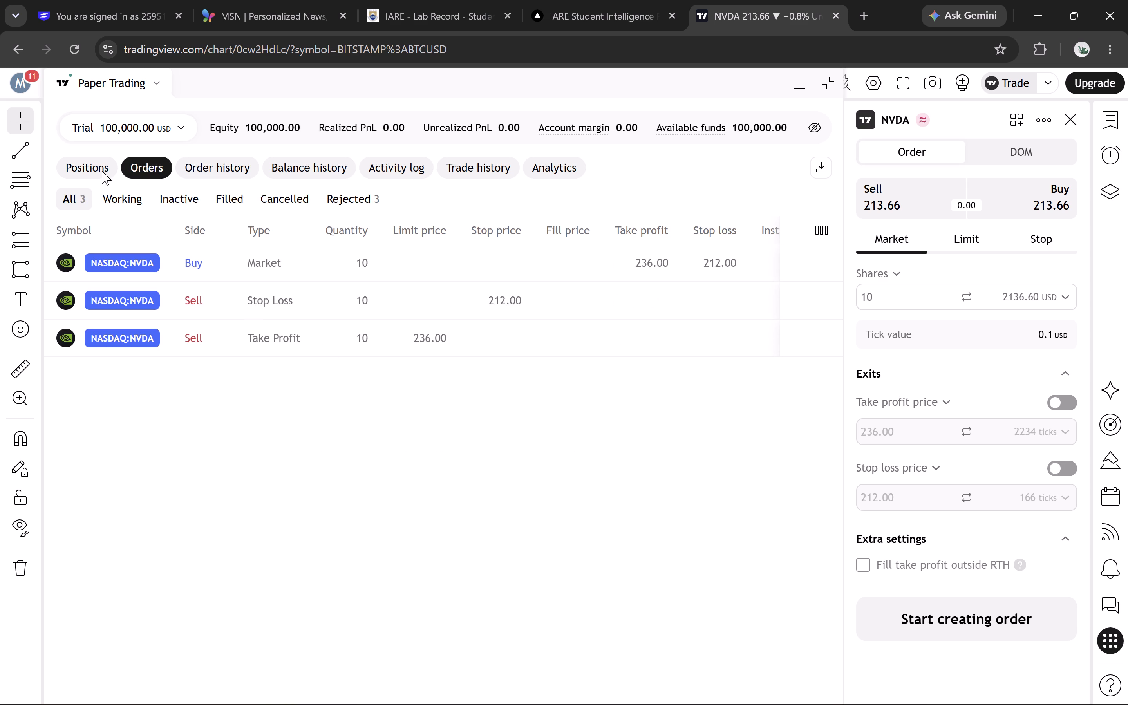
{"action": "left_click", "coordinate": [92, 169]}
{"action": "left_click", "coordinate": [124, 172]}
{"action": "left_click", "coordinate": [546, 164]}
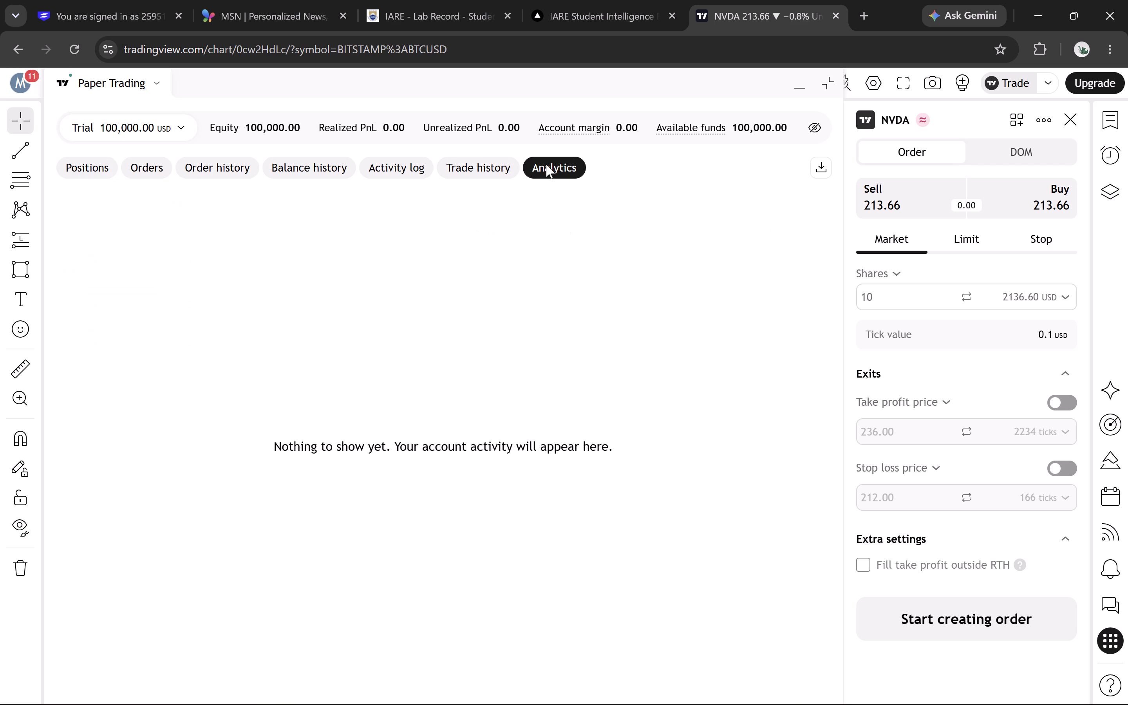
Examine the NVDA entries in the Orders list, including status, placing time and expiry, and restore the Paper Trading area's smaller size.
{"action": "left_click", "coordinate": [158, 169]}
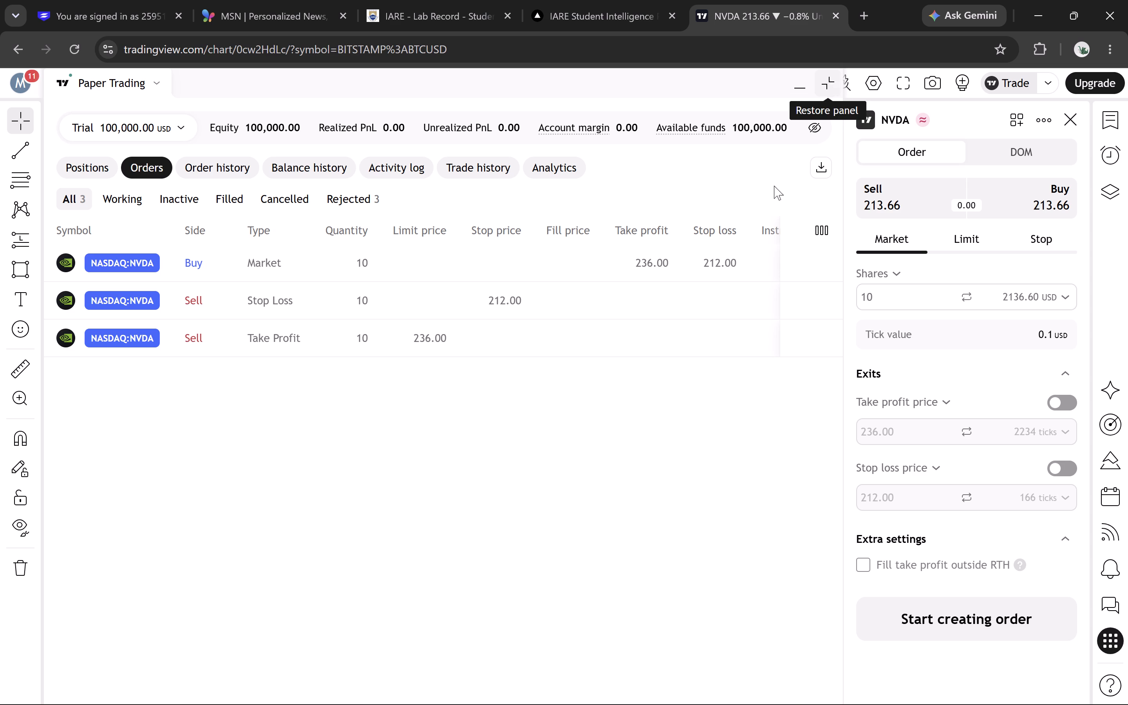
{"action": "left_click_drag", "start_coordinate": [657, 255], "coordinate": [654, 325]}
{"action": "scroll", "coordinate": [654, 325], "scroll_direction": "left", "scroll_amount": 3}
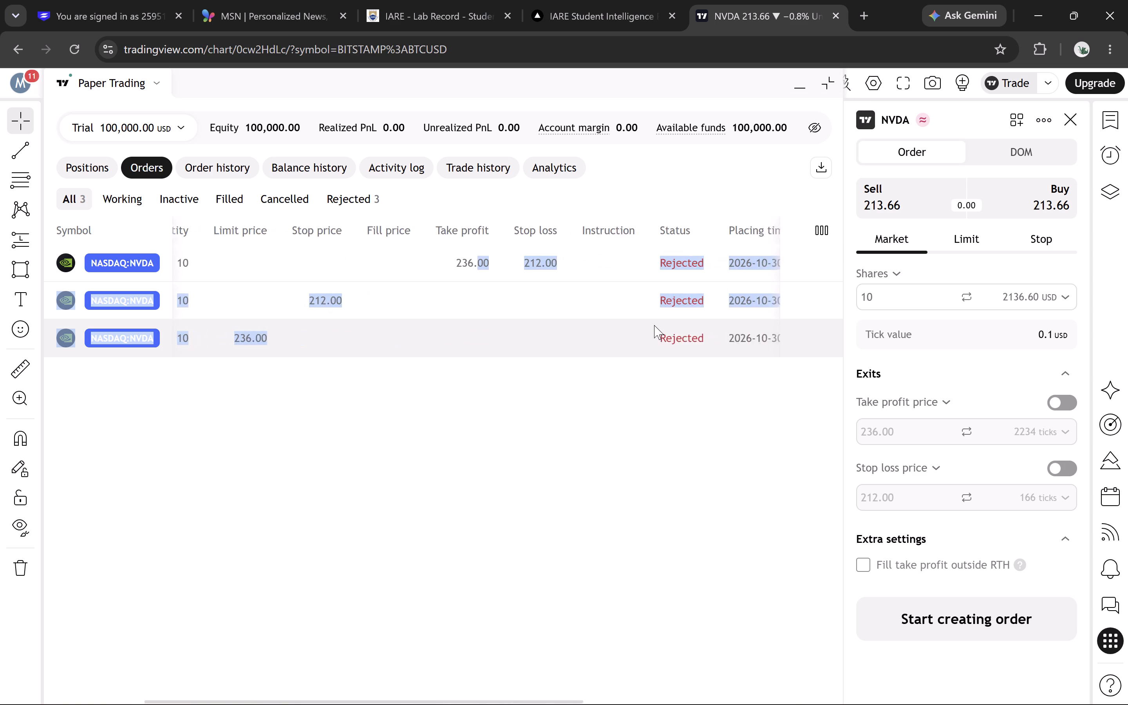
{"action": "scroll", "coordinate": [654, 325], "scroll_direction": "left", "scroll_amount": 1}
{"action": "left_click", "coordinate": [639, 420]}
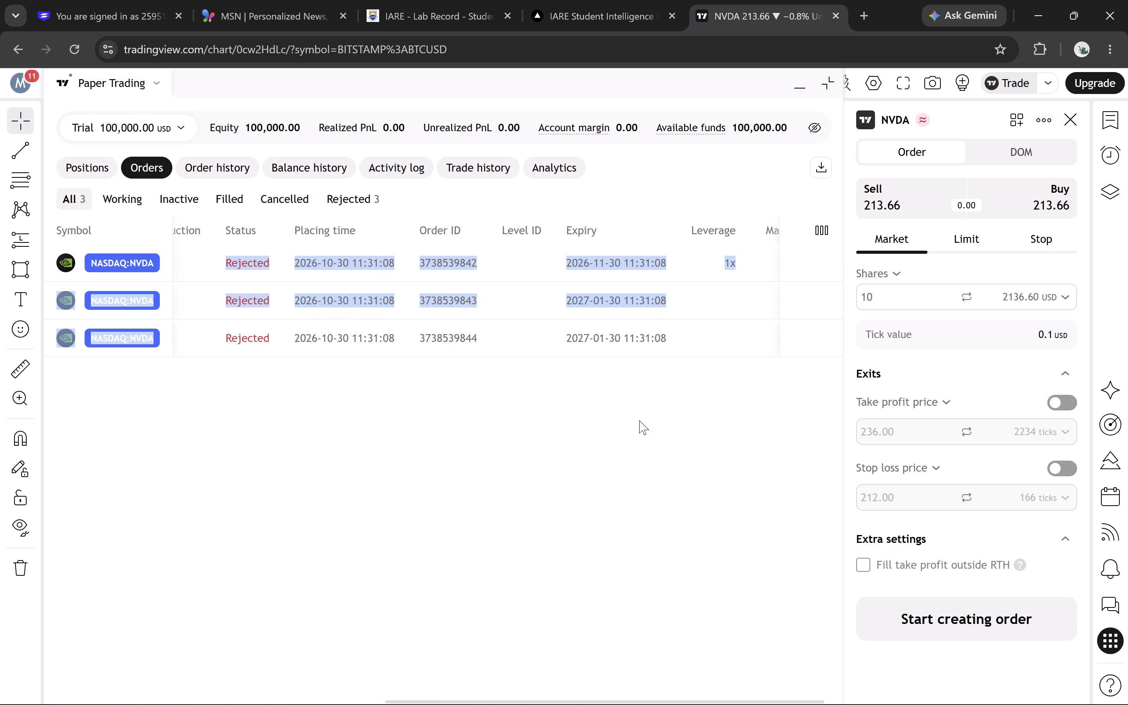
{"action": "left_click", "coordinate": [639, 420]}
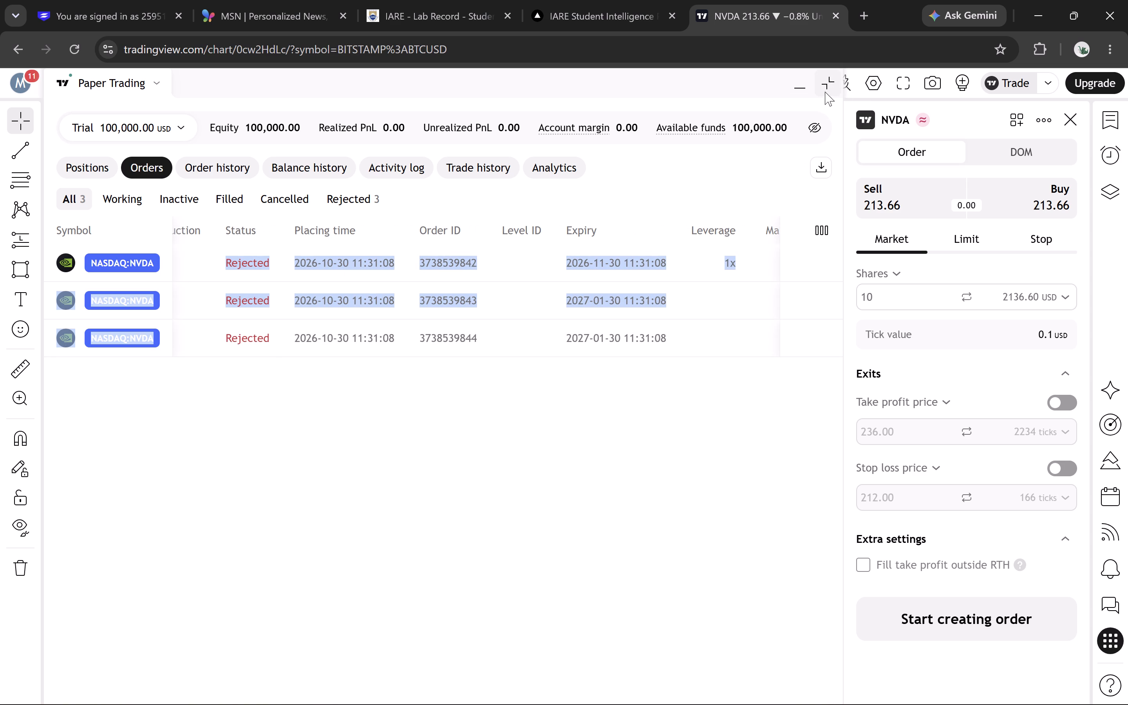
{"action": "left_click", "coordinate": [825, 92]}
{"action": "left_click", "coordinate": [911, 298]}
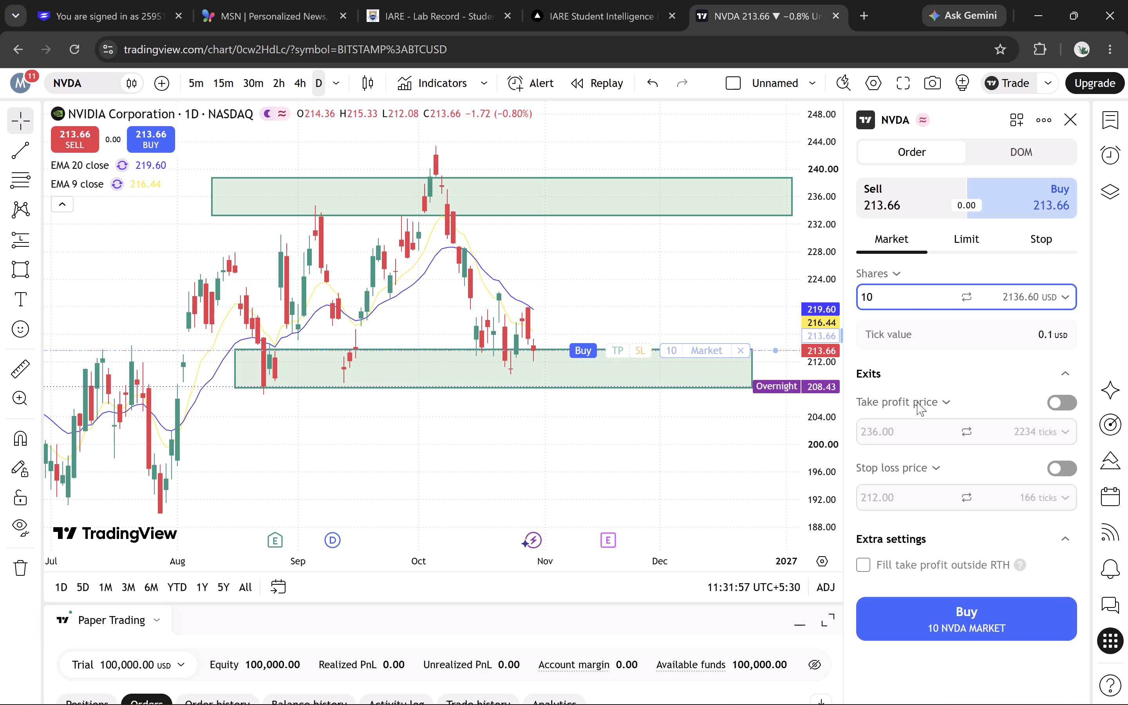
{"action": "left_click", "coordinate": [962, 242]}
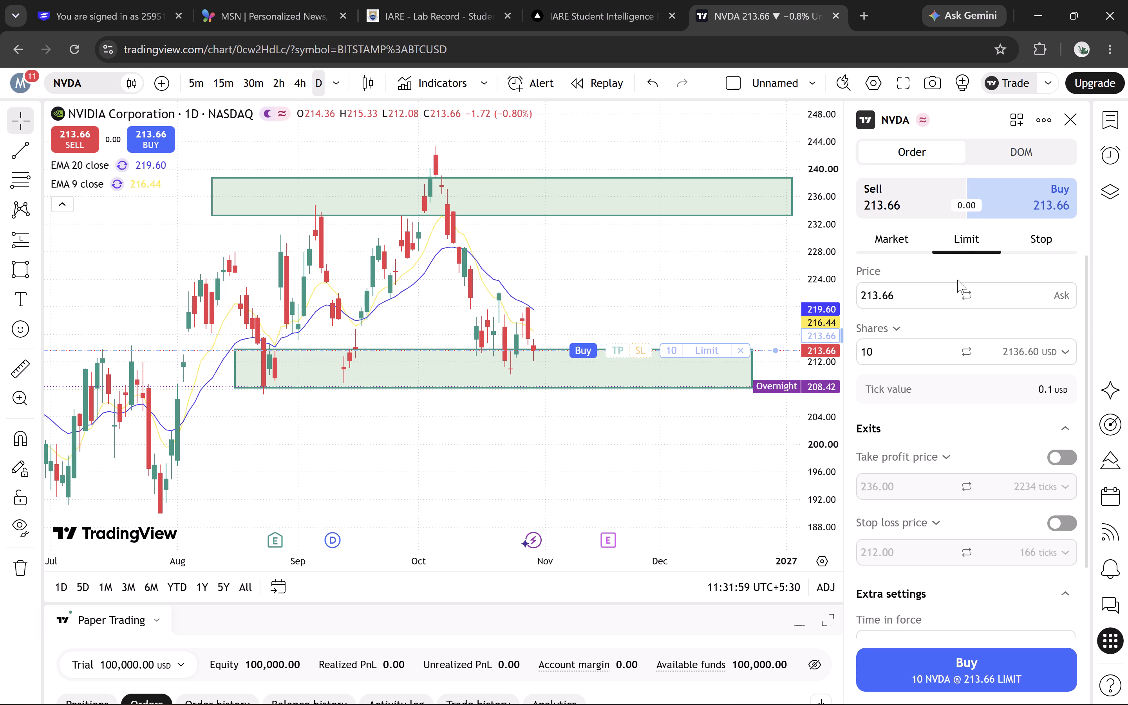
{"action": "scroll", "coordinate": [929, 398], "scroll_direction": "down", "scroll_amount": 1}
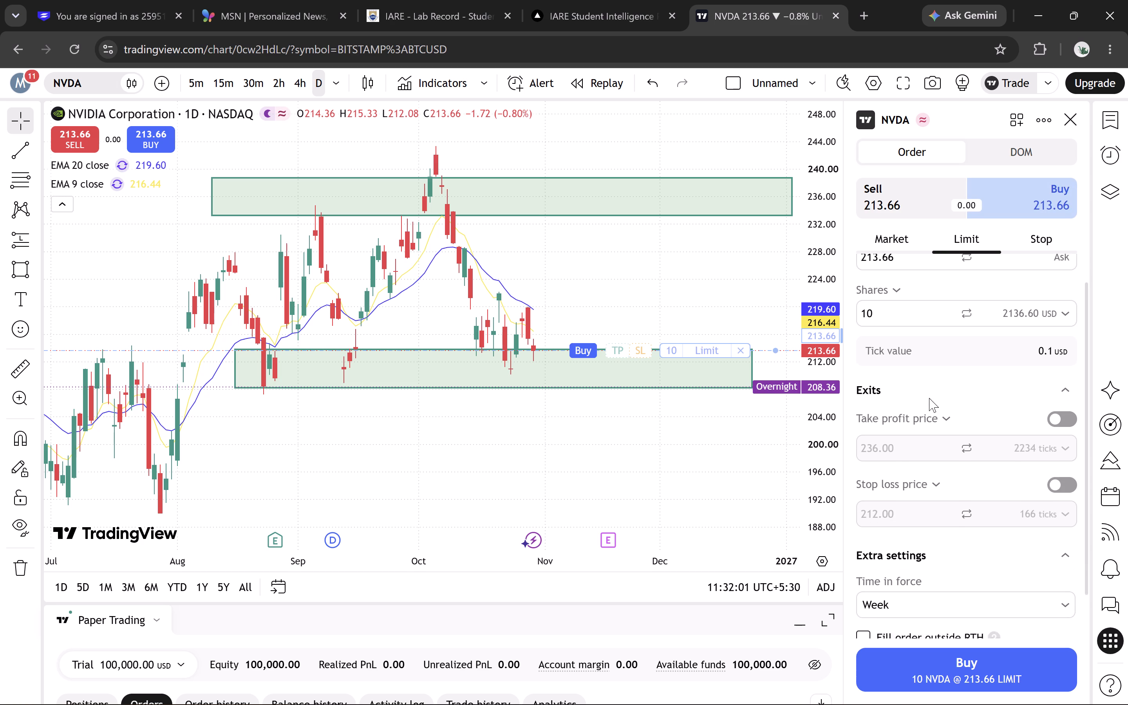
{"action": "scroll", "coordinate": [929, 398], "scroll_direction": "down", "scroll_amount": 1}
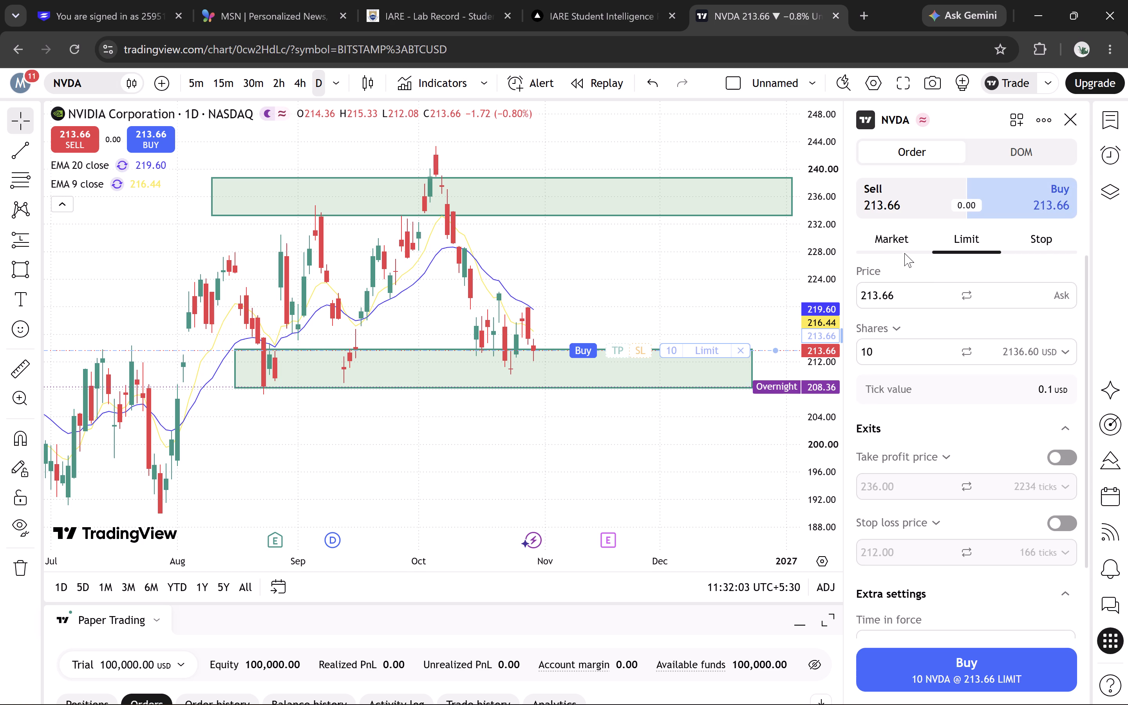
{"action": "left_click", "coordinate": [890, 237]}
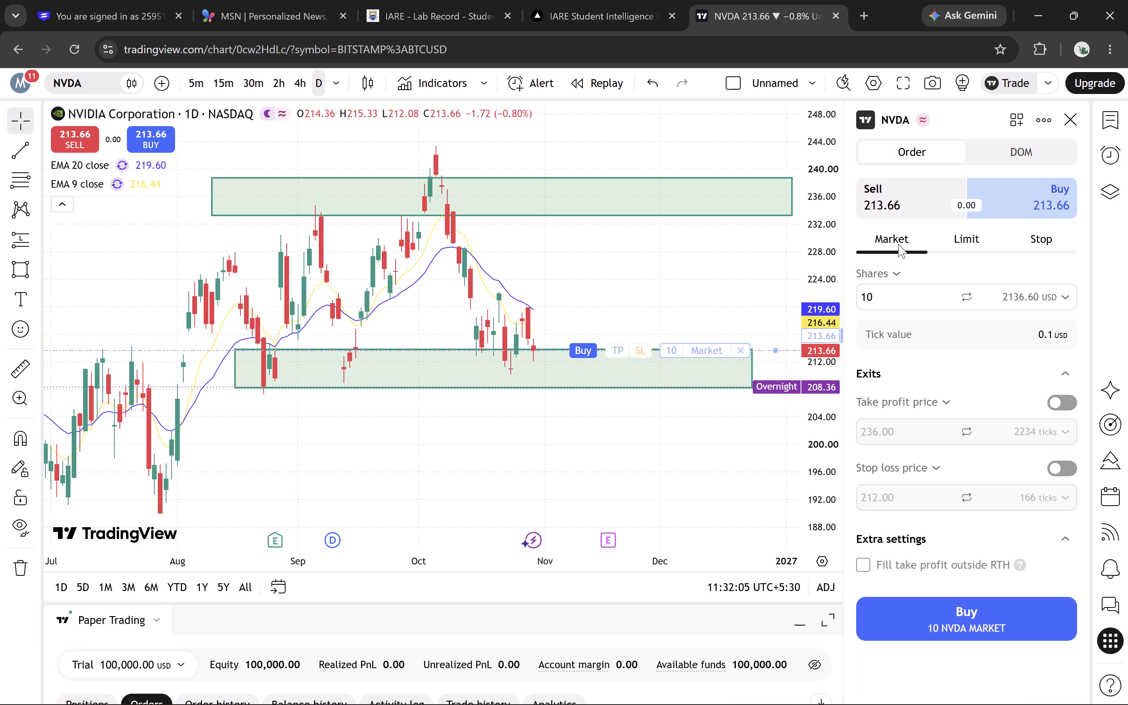
Re-enable the take profit at 236.00 and the stop loss at 212.00 for the 10-share NVDA market buy order.
{"action": "left_click", "coordinate": [917, 300]}
{"action": "left_click", "coordinate": [917, 300]}
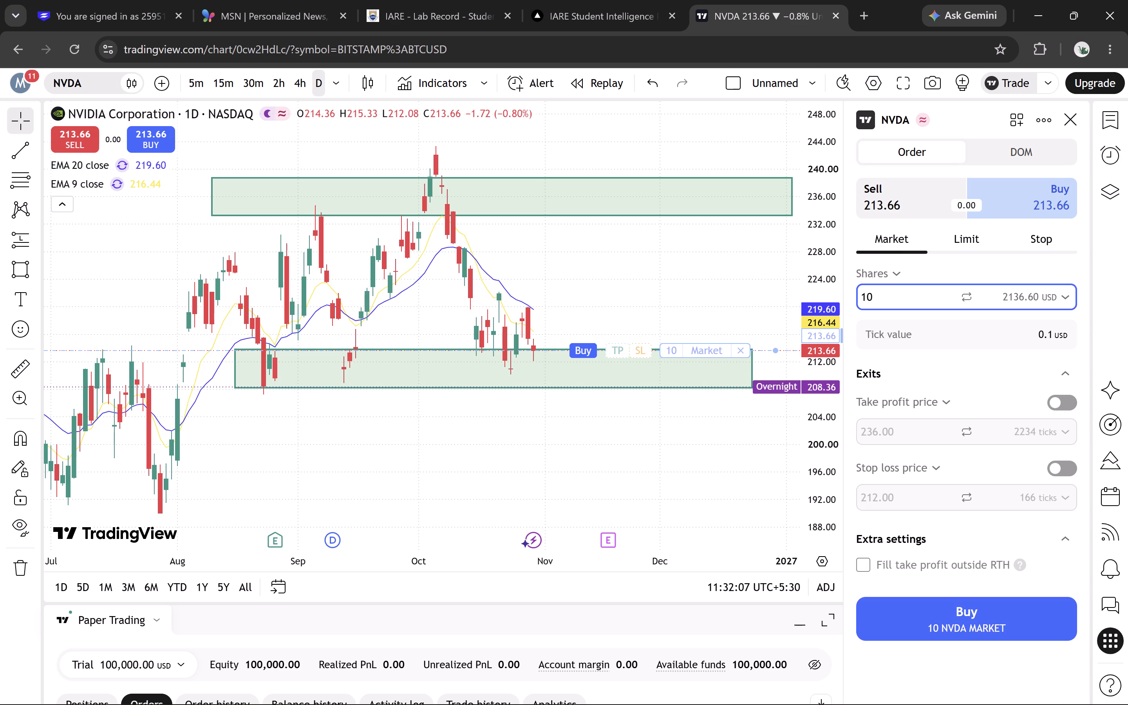
{"action": "left_click", "coordinate": [1056, 404]}
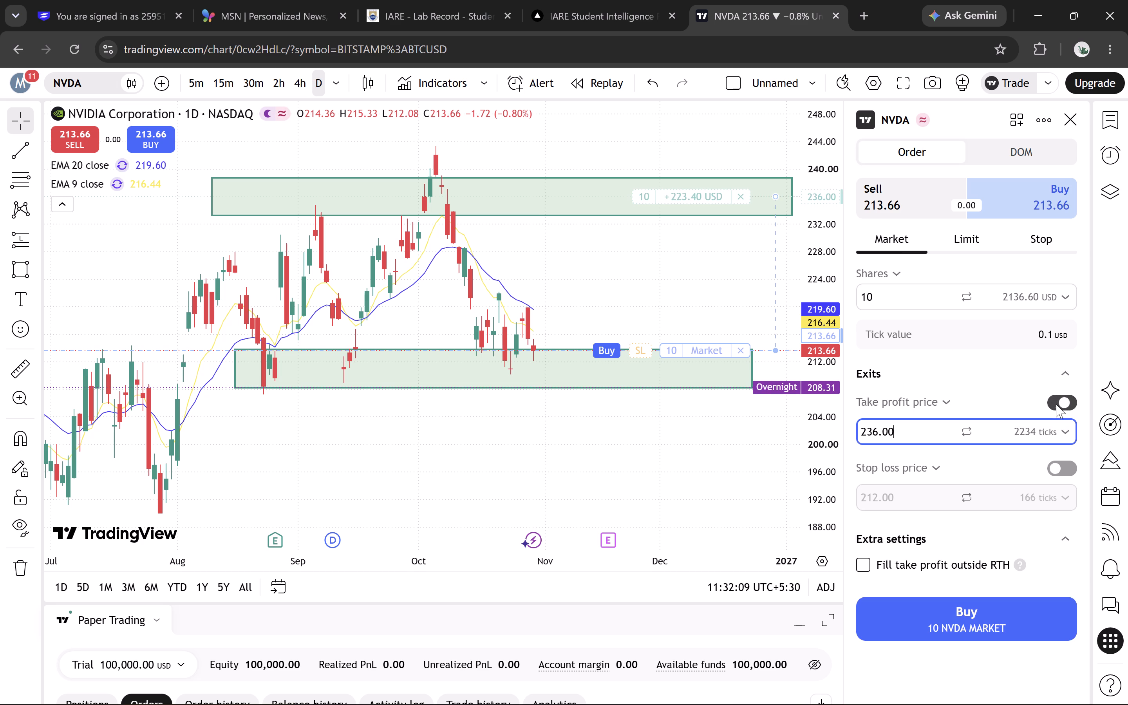
{"action": "left_click", "coordinate": [1061, 470]}
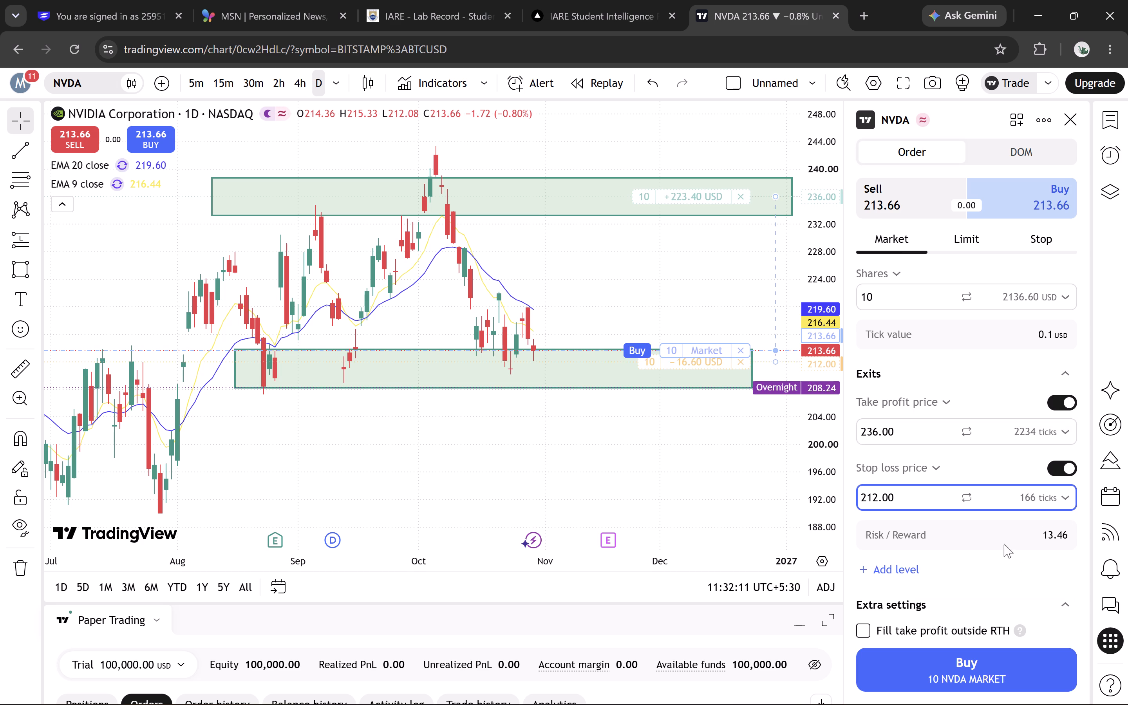
Submit the 10-share NVDA market buy order again and dismiss the take profit notification.
{"action": "left_click", "coordinate": [947, 666]}
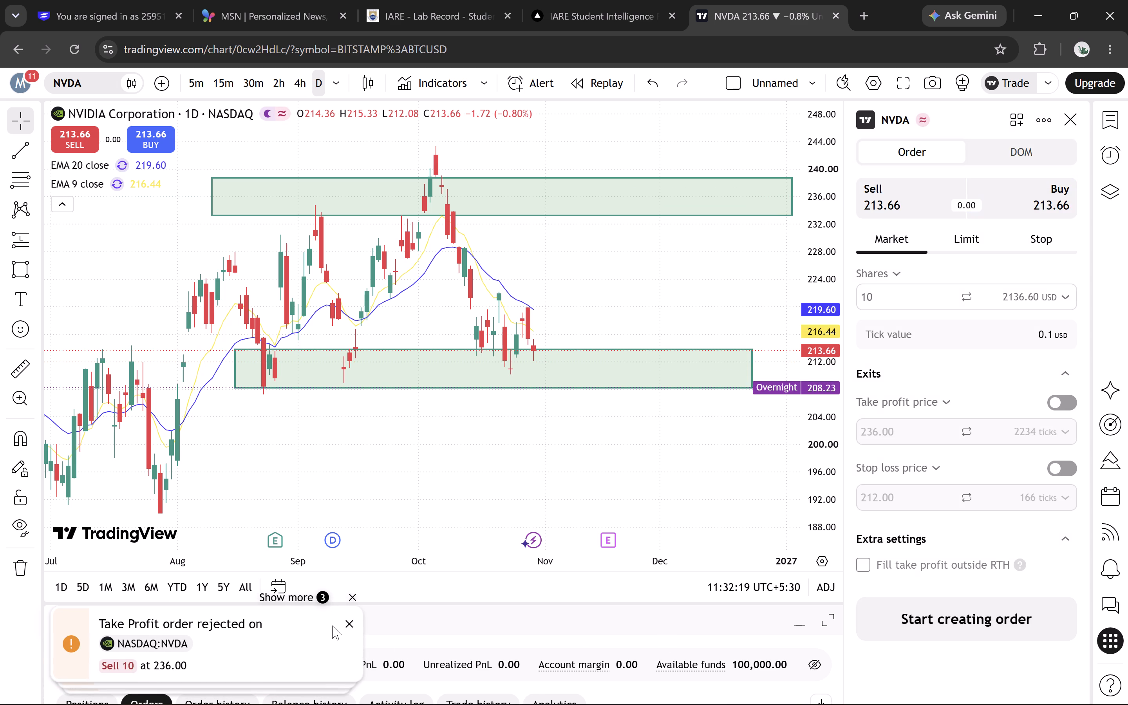
{"action": "left_click", "coordinate": [346, 624]}
{"action": "left_click", "coordinate": [258, 653]}
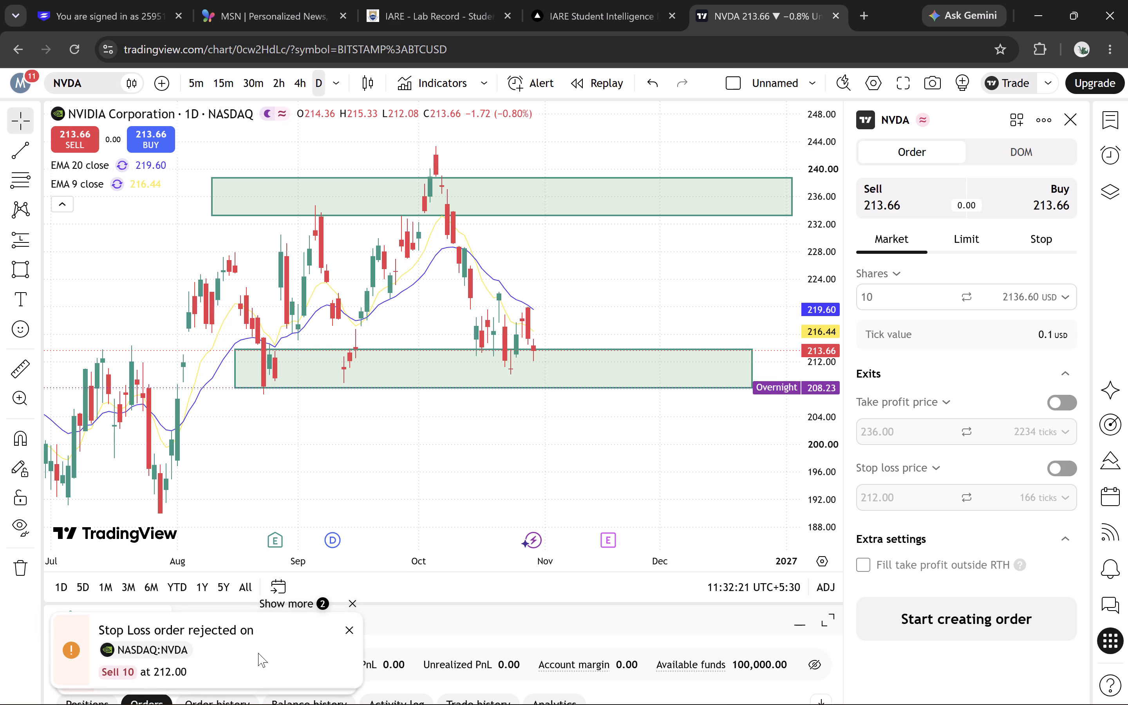
Dismiss the remaining stop loss and market order notifications for NVDA.
{"action": "left_click", "coordinate": [258, 653]}
{"action": "left_click", "coordinate": [344, 630]}
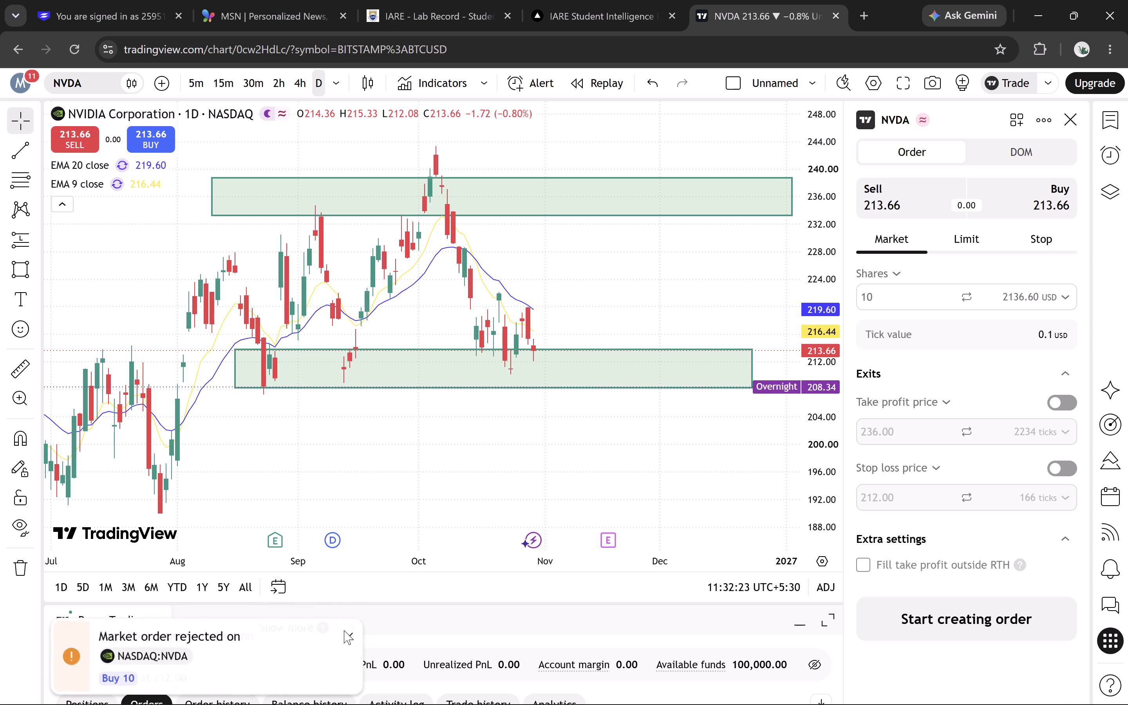
{"action": "double_click", "coordinate": [343, 632]}
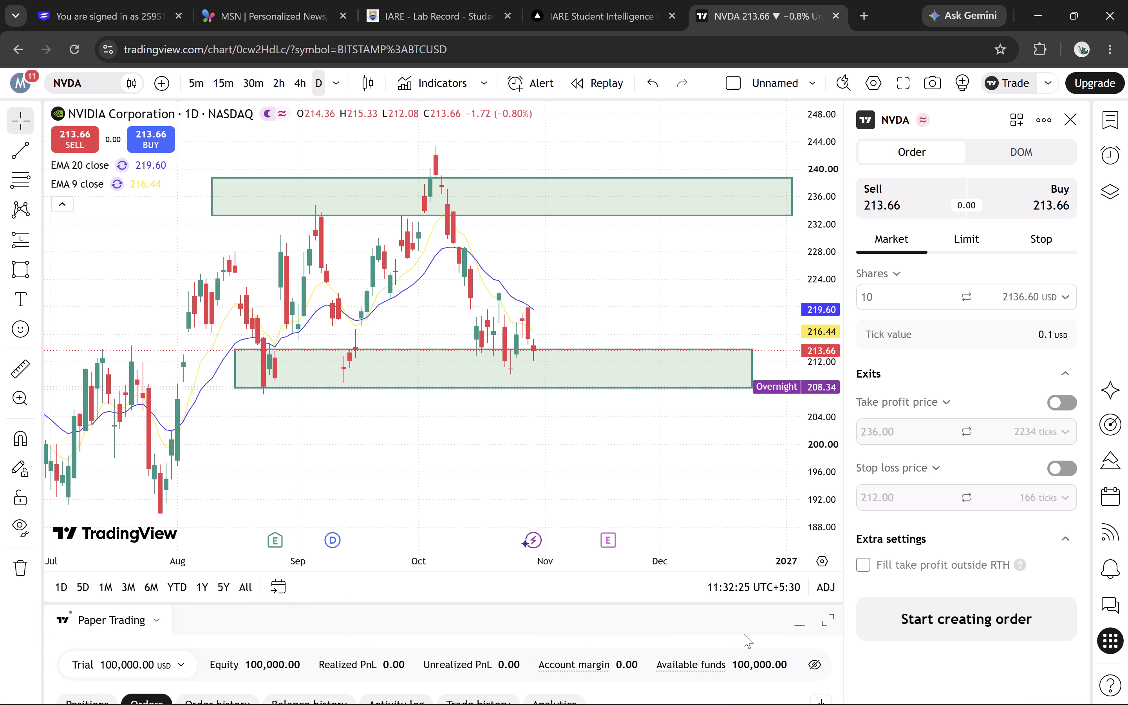
Enlarge the Paper Trading area and examine the status, placing time, order ID and expiry of the NVDA orders.
{"action": "left_click", "coordinate": [828, 619]}
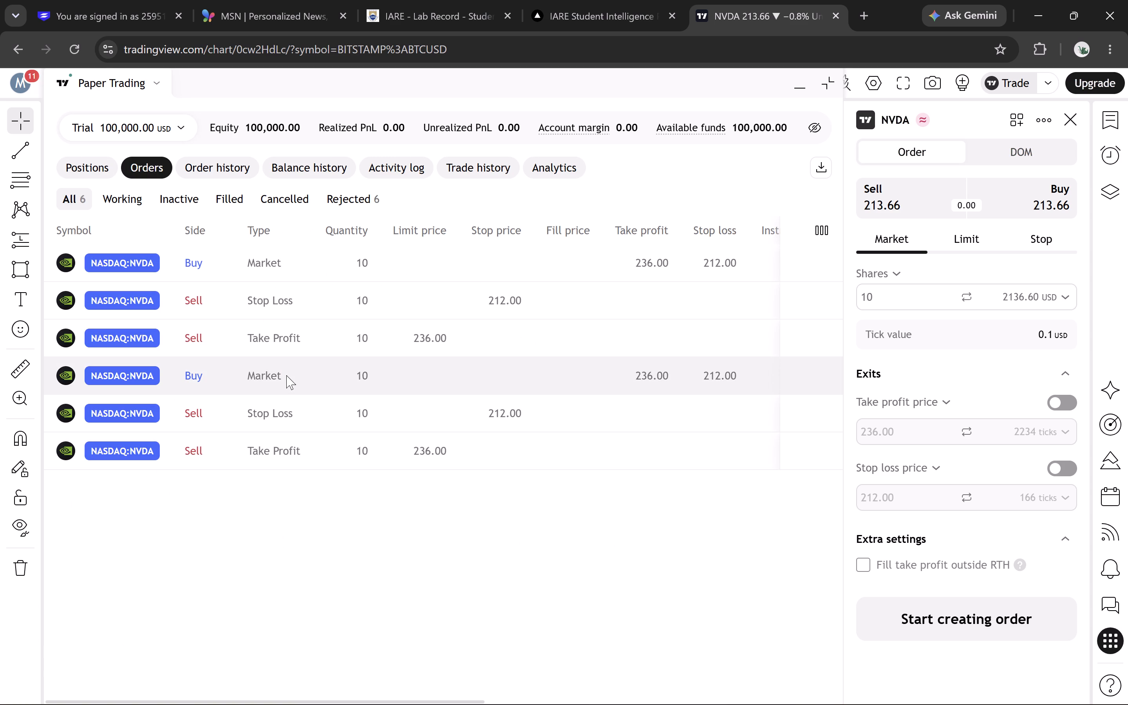
{"action": "scroll", "coordinate": [286, 375], "scroll_direction": "left", "scroll_amount": 3}
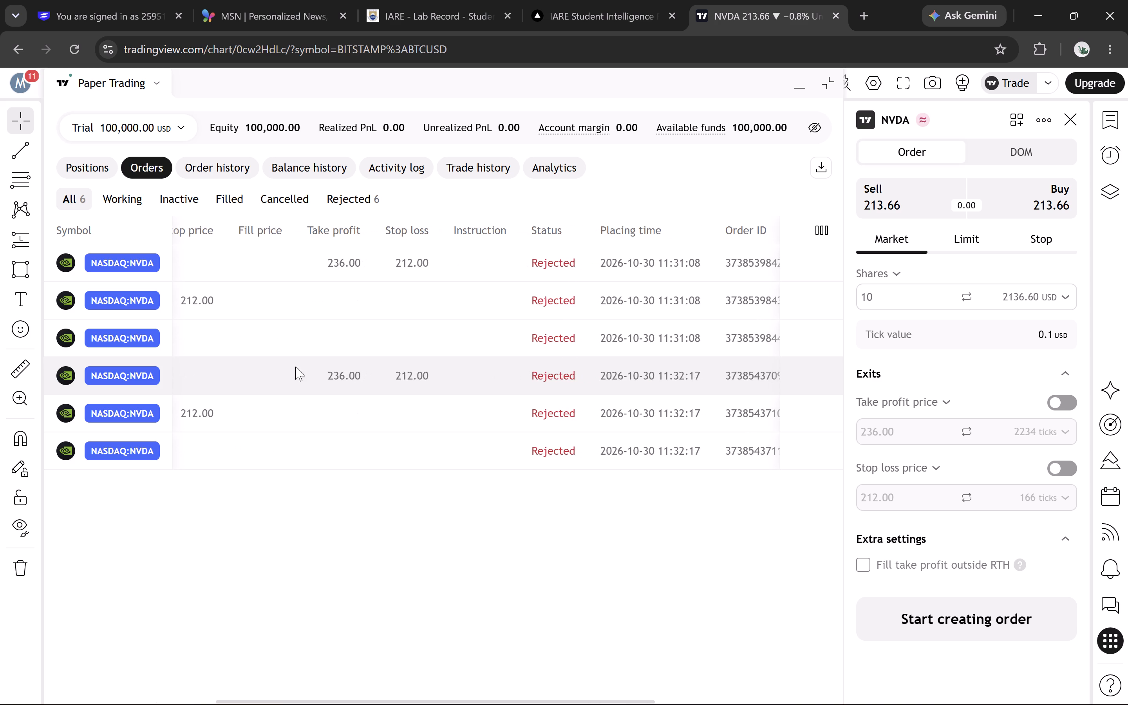
{"action": "left_click", "coordinate": [540, 268]}
{"action": "scroll", "coordinate": [532, 302], "scroll_direction": "left", "scroll_amount": 2}
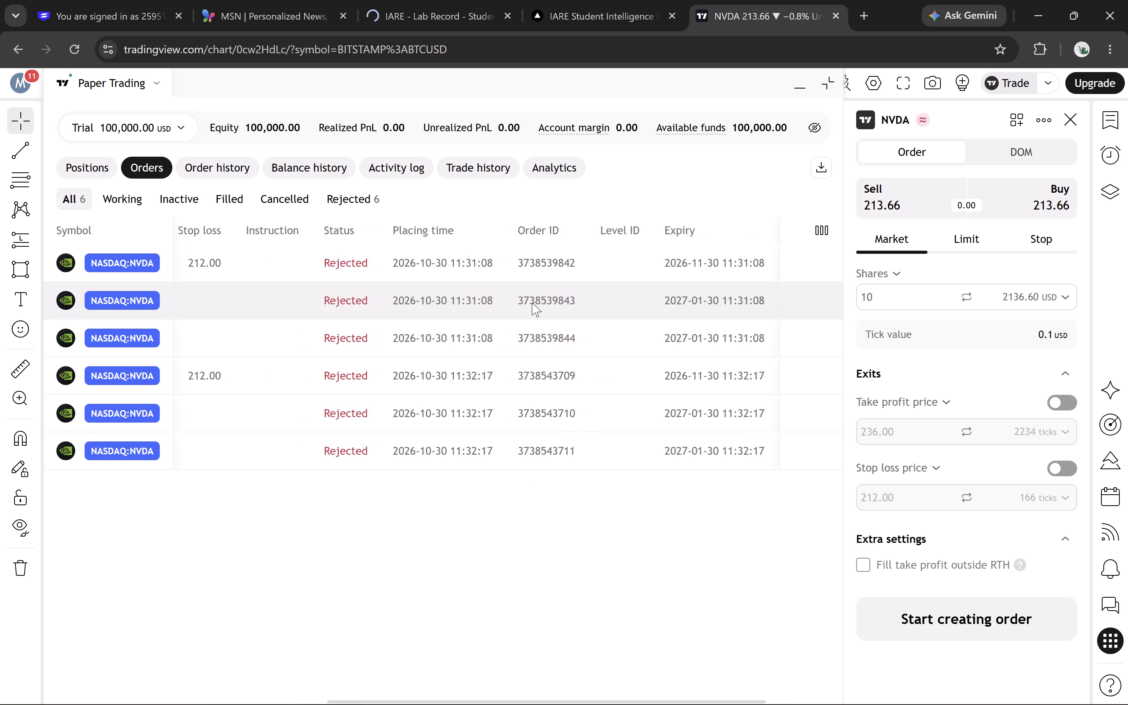
{"action": "scroll", "coordinate": [589, 290], "scroll_direction": "left", "scroll_amount": 2}
{"action": "scroll", "coordinate": [589, 290], "scroll_direction": "right", "scroll_amount": 1}
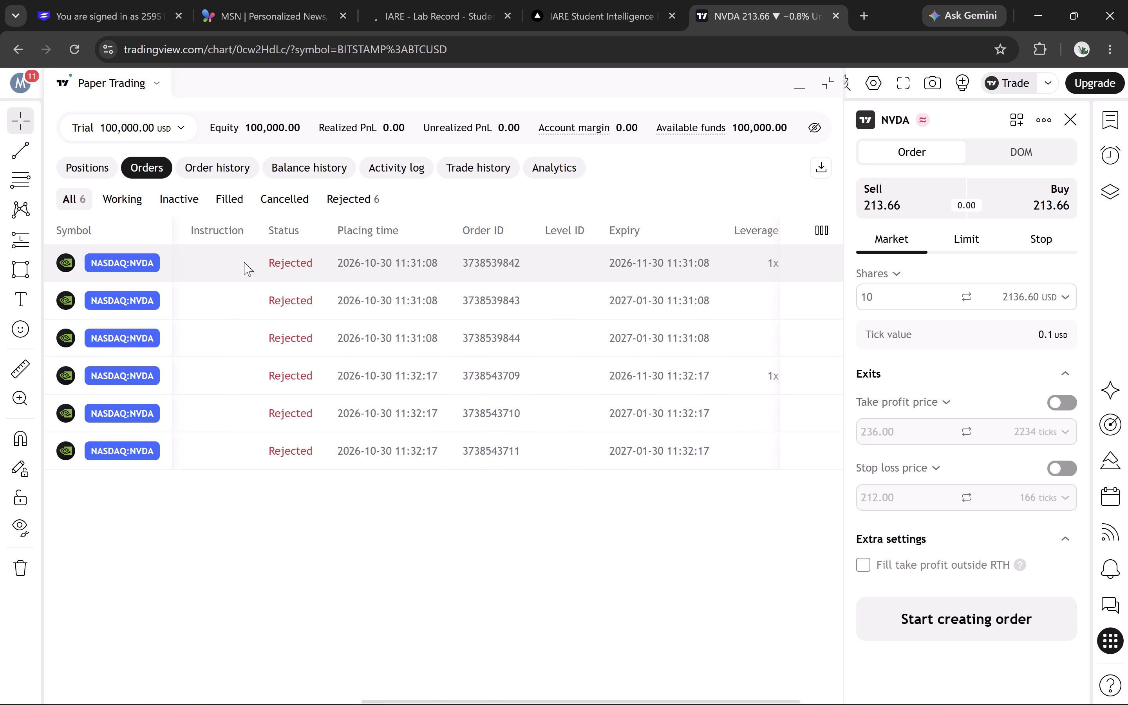
{"action": "left_click", "coordinate": [292, 265]}
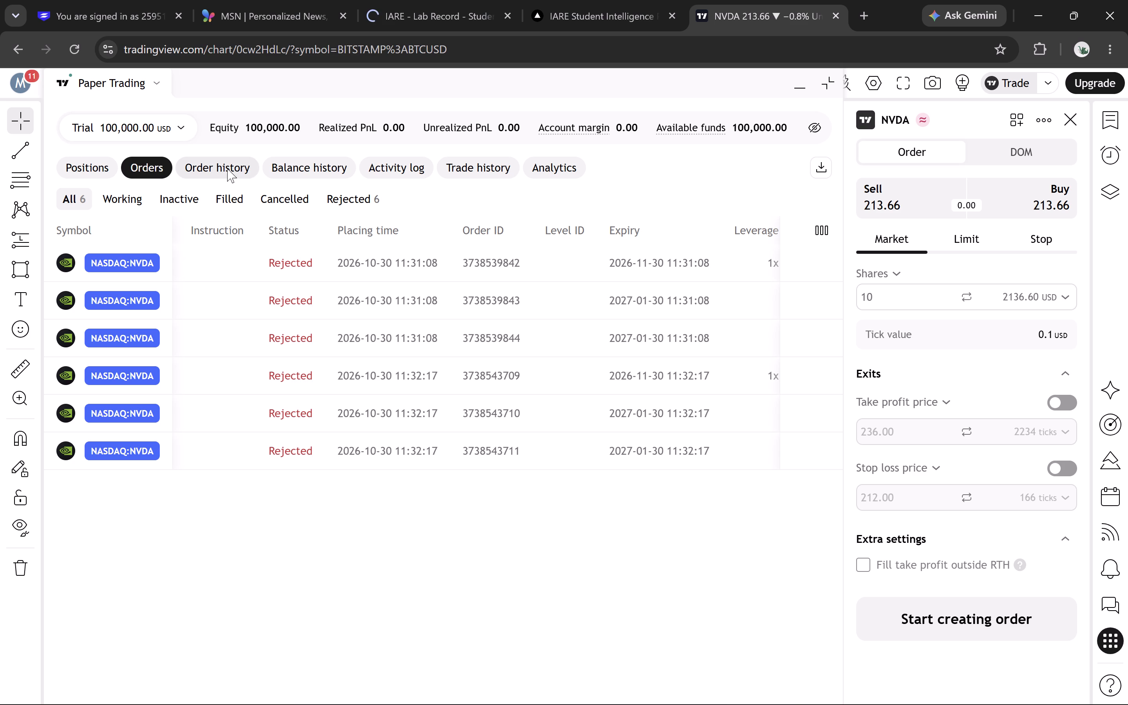
Review the order history, balance history and activity log for the NVDA orders, and restore the Paper Trading area's smaller size.
{"action": "left_click", "coordinate": [227, 168]}
{"action": "scroll", "coordinate": [512, 280], "scroll_direction": "right", "scroll_amount": 1}
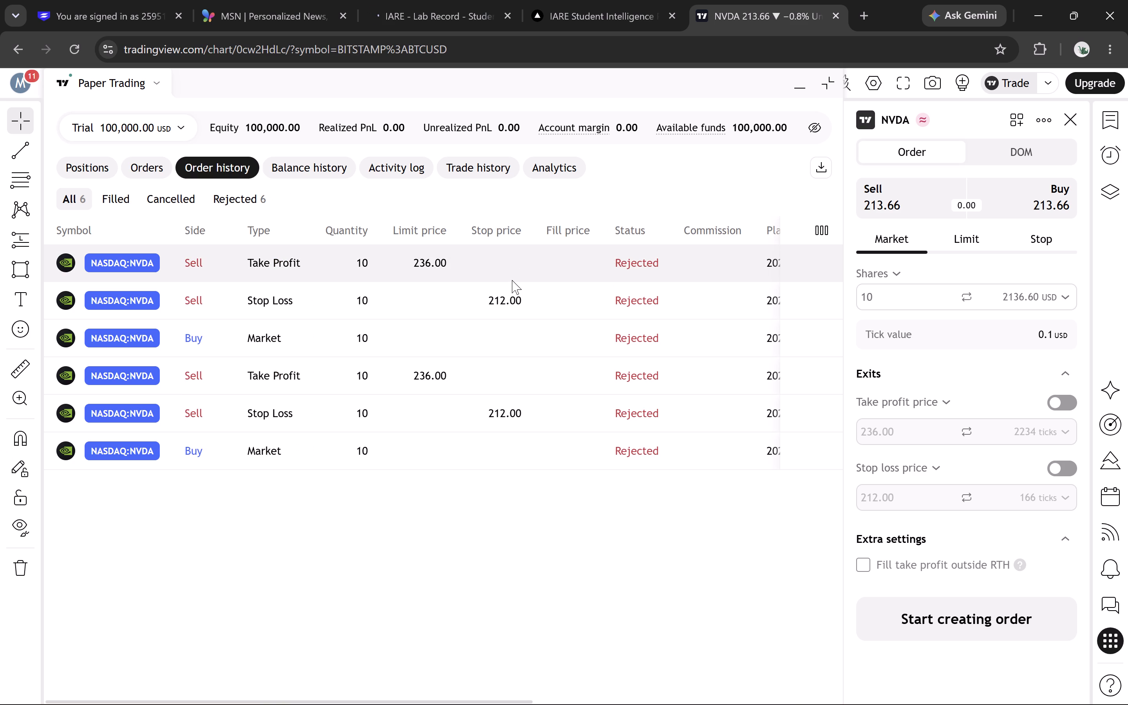
{"action": "scroll", "coordinate": [512, 280], "scroll_direction": "left", "scroll_amount": 6}
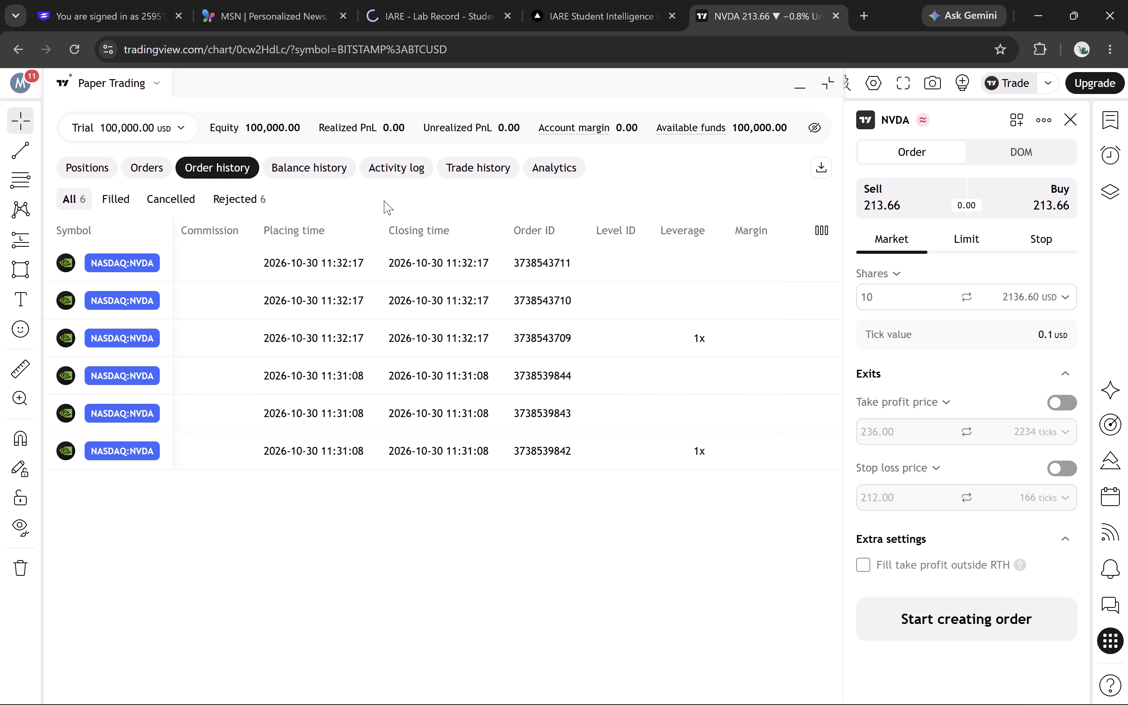
{"action": "left_click", "coordinate": [331, 170]}
{"action": "left_click", "coordinate": [395, 172]}
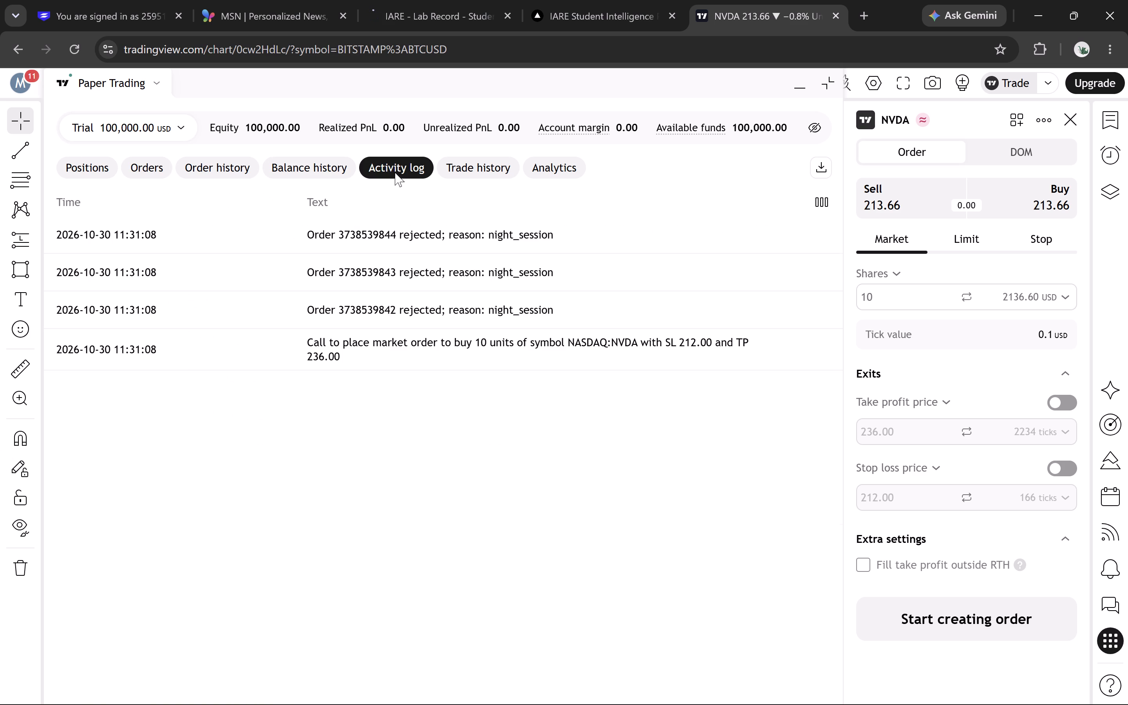
{"action": "left_click", "coordinate": [446, 172]}
{"action": "left_click", "coordinate": [401, 161]}
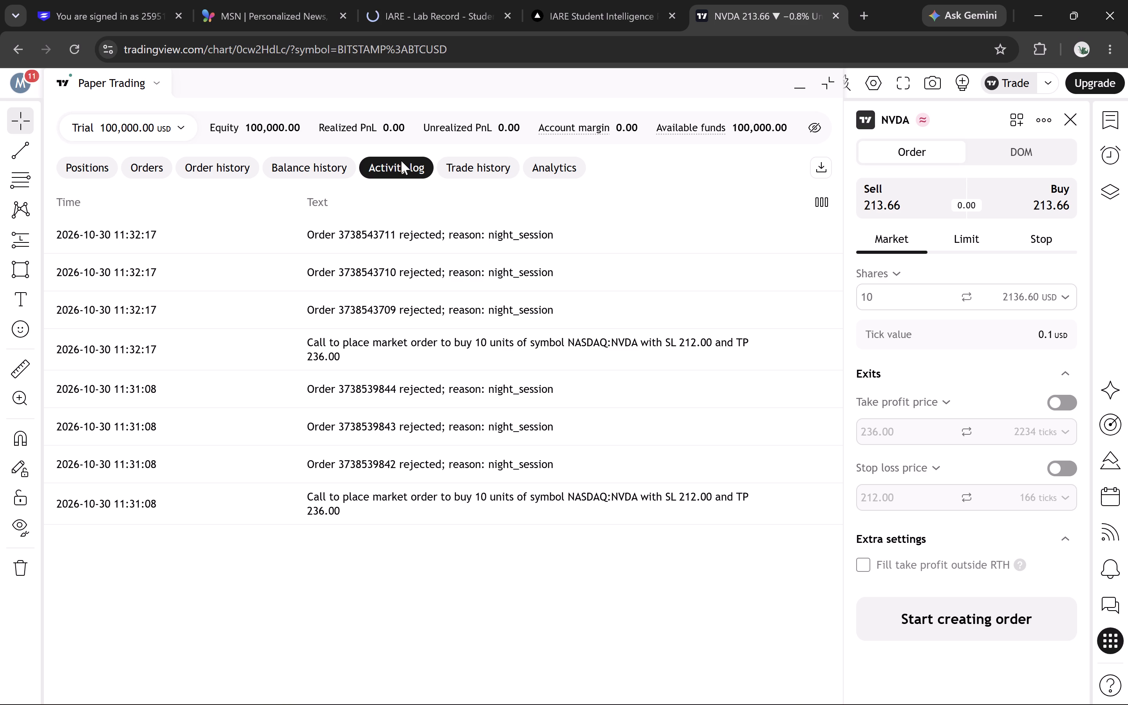
{"action": "scroll", "coordinate": [459, 246], "scroll_direction": "up", "scroll_amount": 1}
{"action": "left_click", "coordinate": [830, 73]}
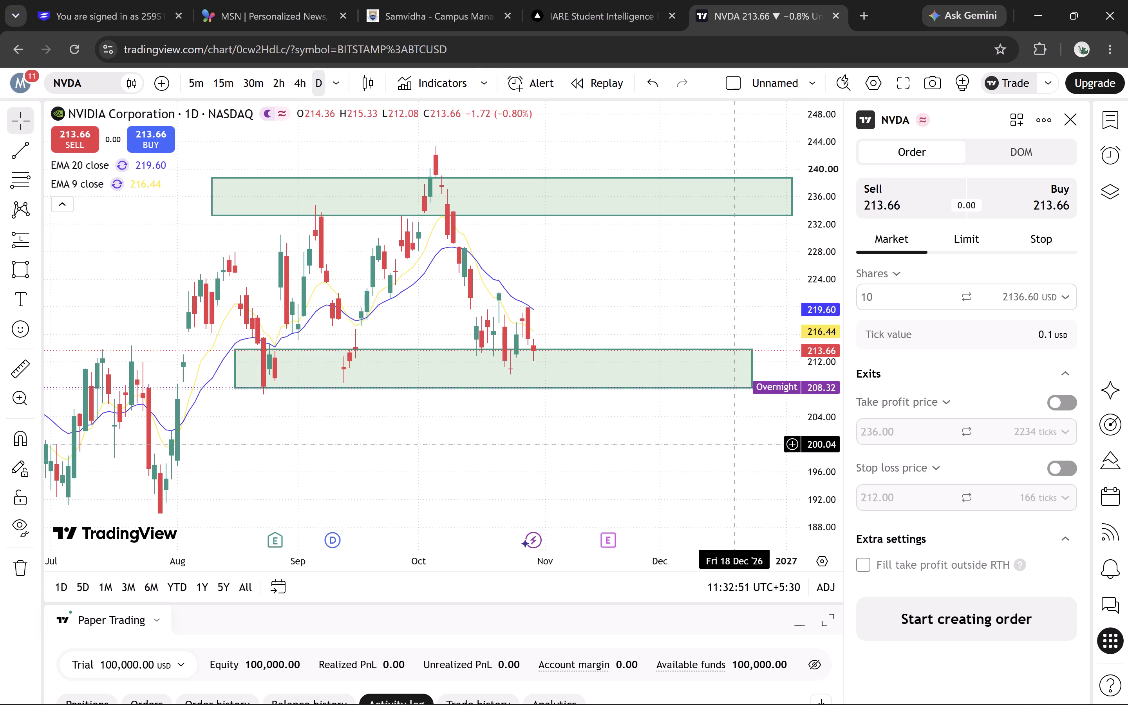
View the NVDA chart at the 5-minute and 15-minute intervals.
{"action": "left_click", "coordinate": [199, 80]}
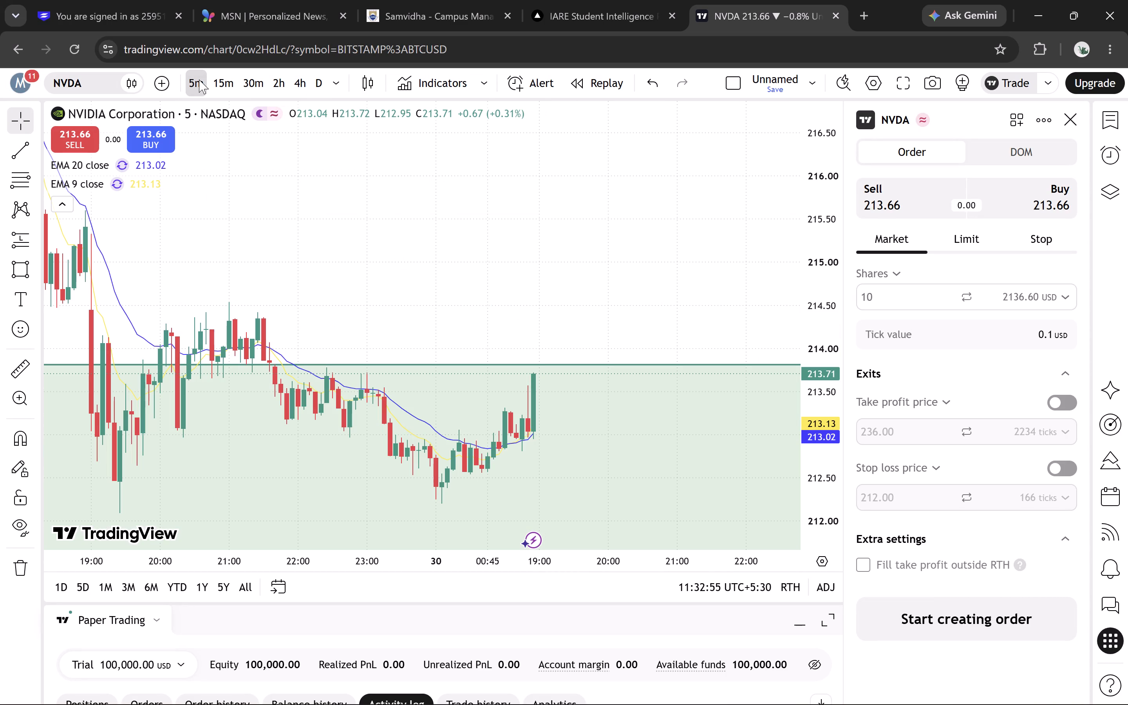
{"action": "left_click", "coordinate": [228, 88]}
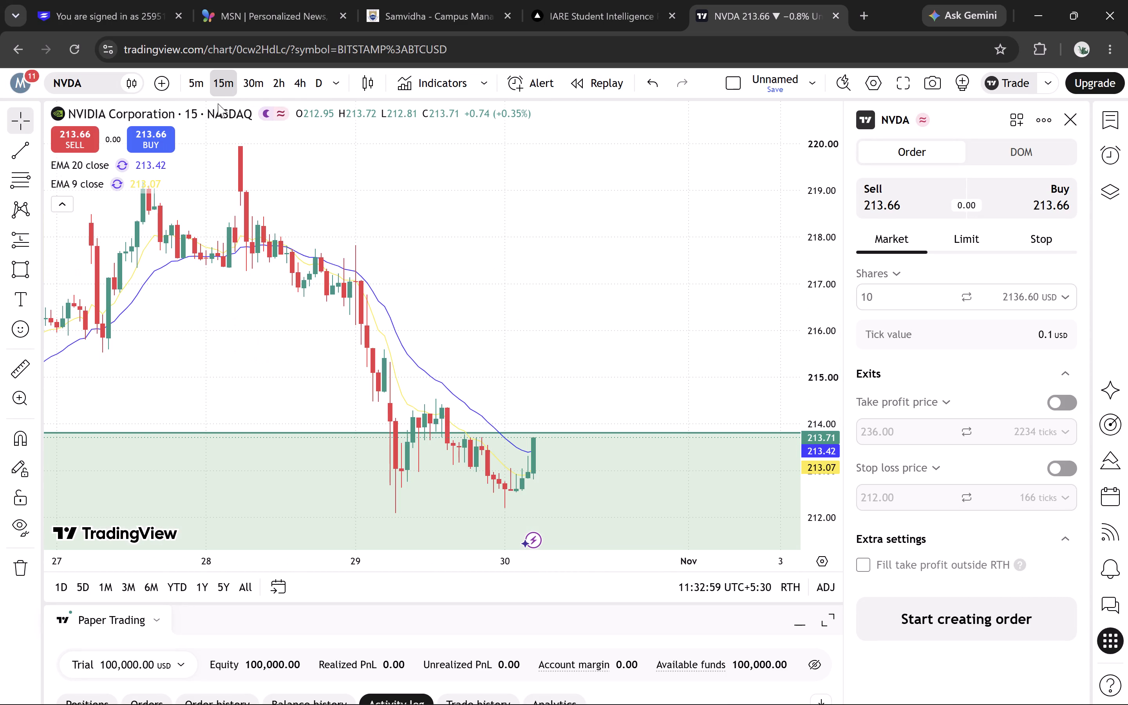
Search the symbols for NIF and load the Nifty 50 Index on the chart.
{"action": "left_click", "coordinate": [101, 86]}
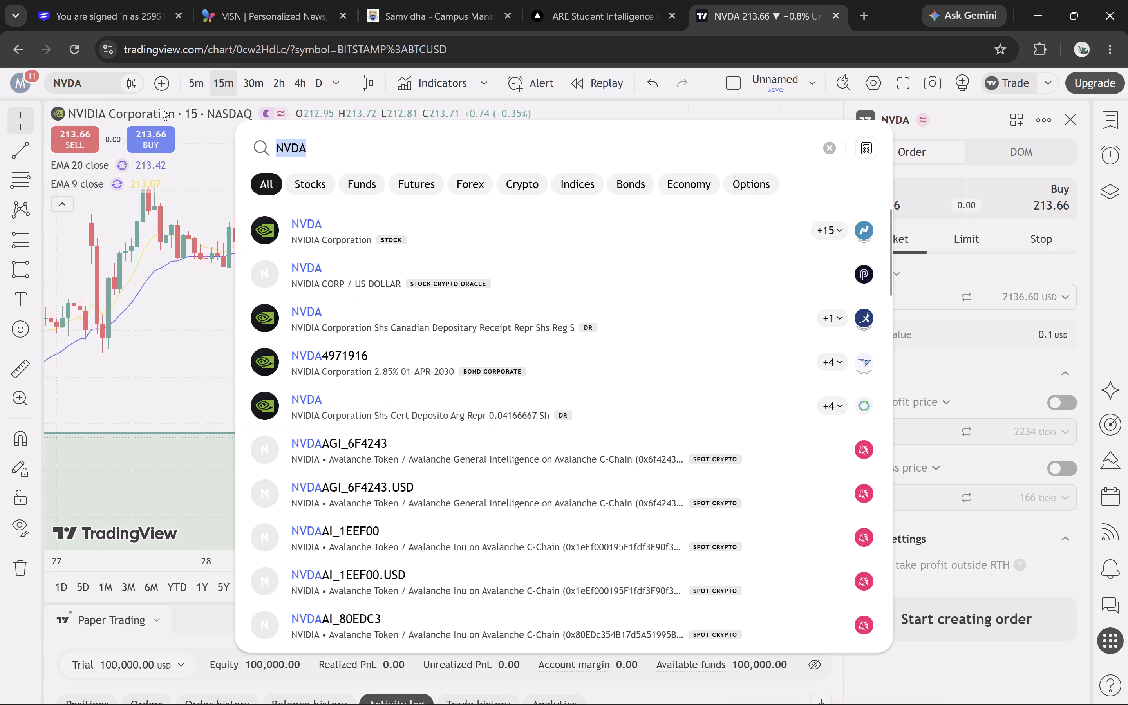
{"action": "key", "text": "BackSpace"}
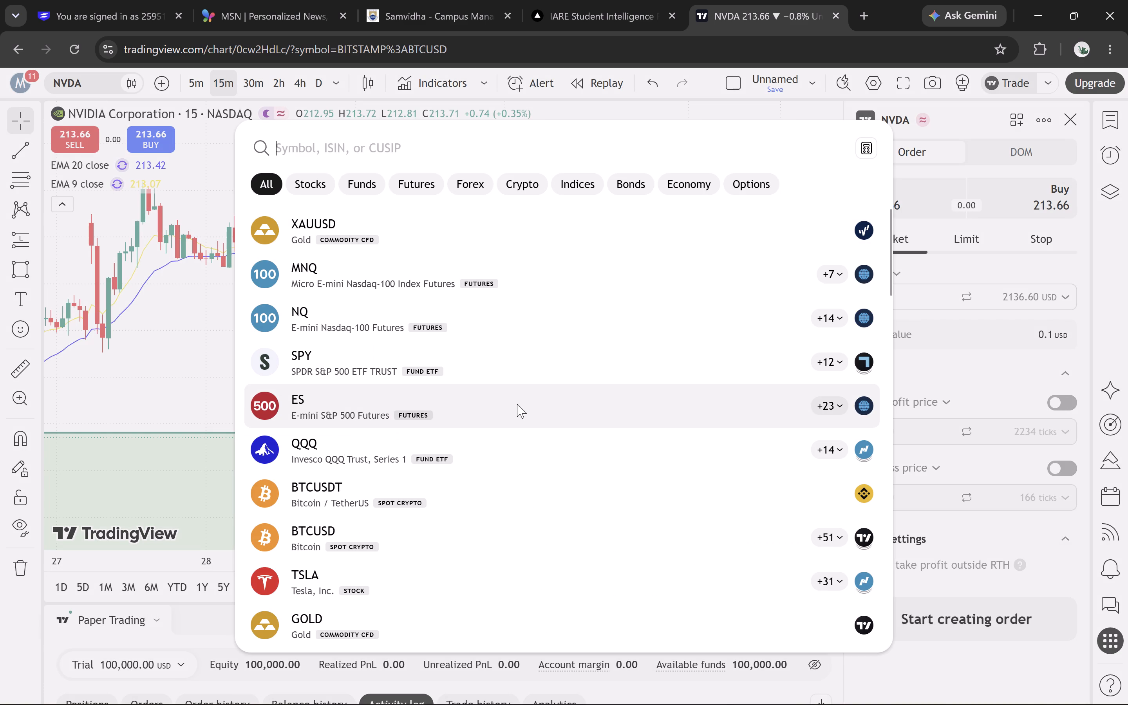
{"action": "type", "text": "nif"}
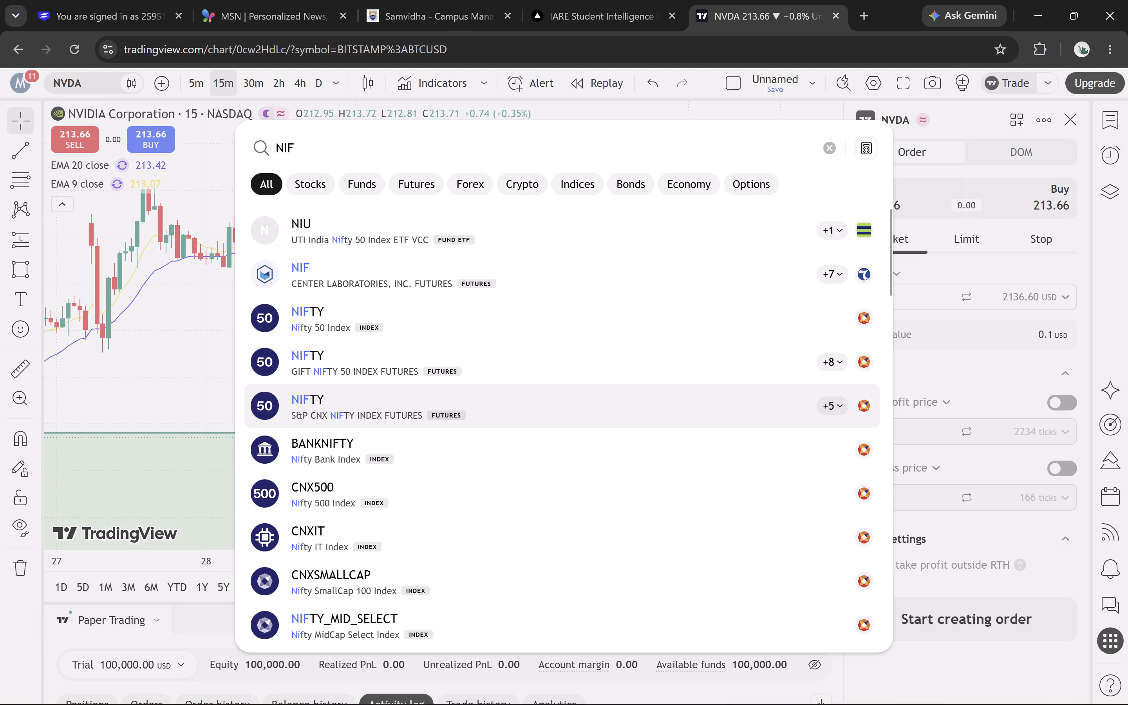
{"action": "left_click", "coordinate": [467, 326]}
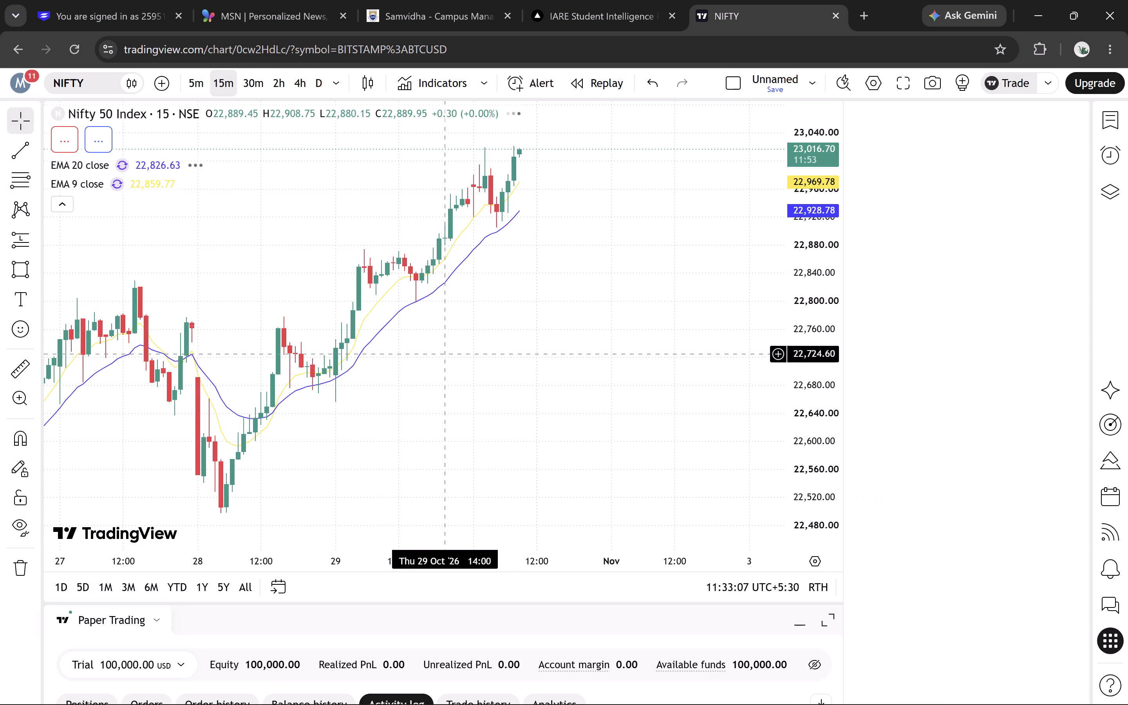
Examine the Nifty 50 Index 15-minute chart and check whether its Order and DOM views allow trading.
{"action": "left_click_drag", "start_coordinate": [543, 321], "coordinate": [526, 330]}
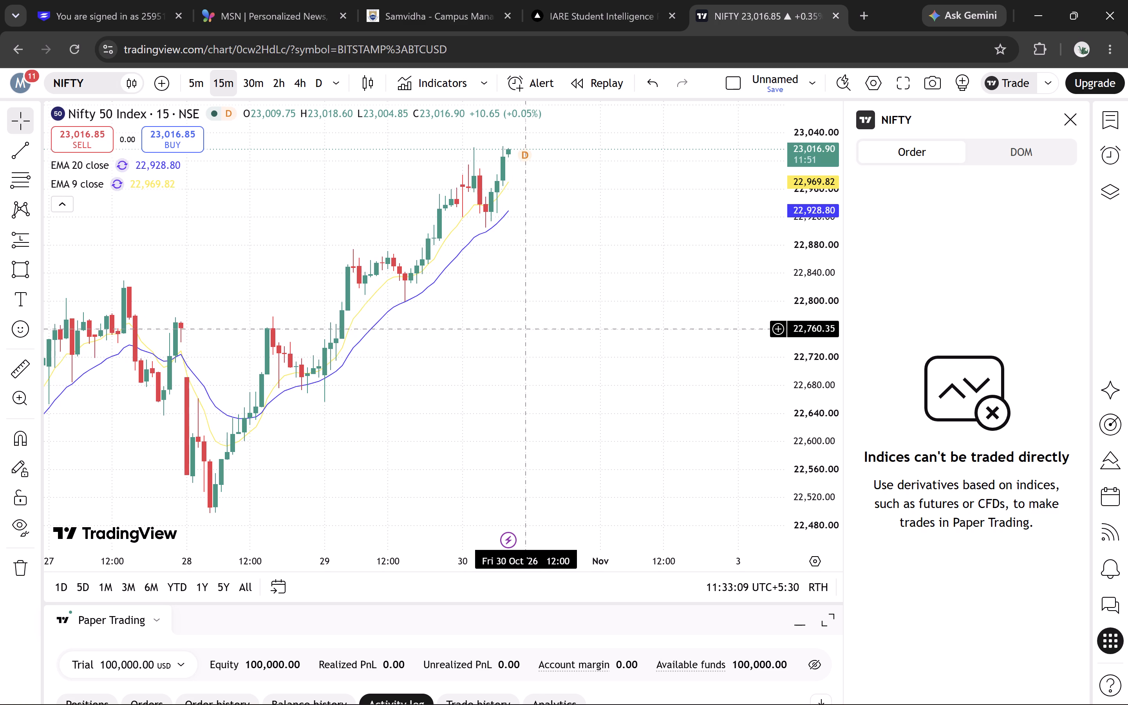
{"action": "left_click_drag", "start_coordinate": [526, 330], "coordinate": [502, 351]}
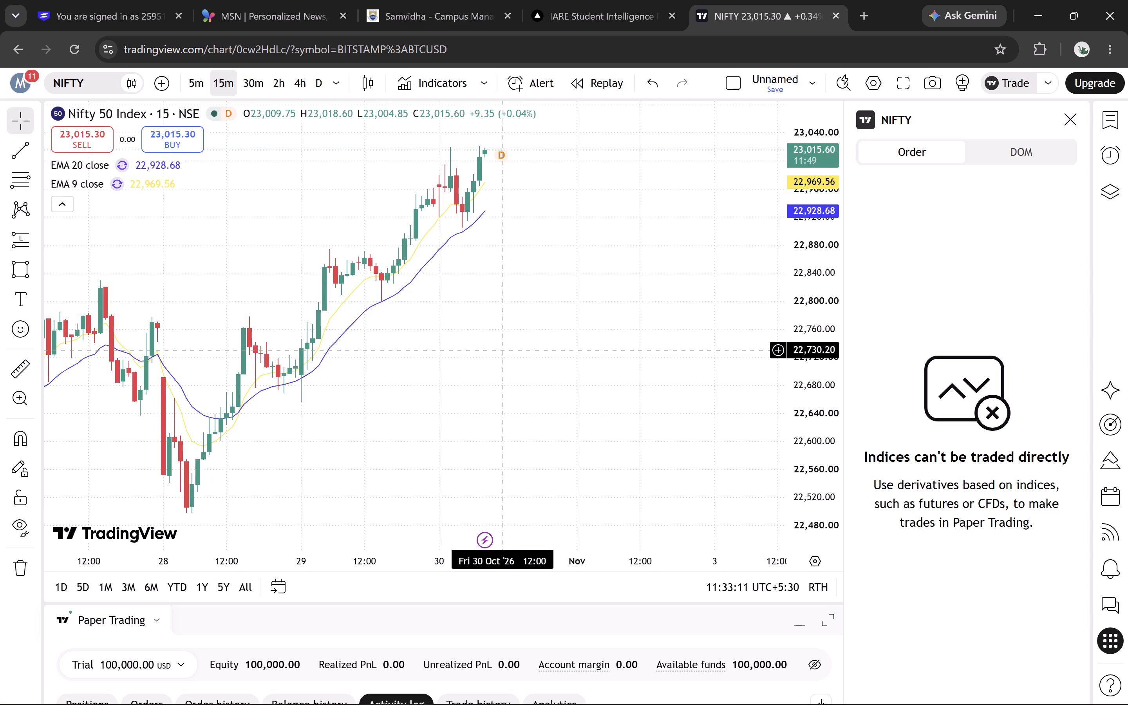
{"action": "left_click_drag", "start_coordinate": [502, 351], "coordinate": [475, 360]}
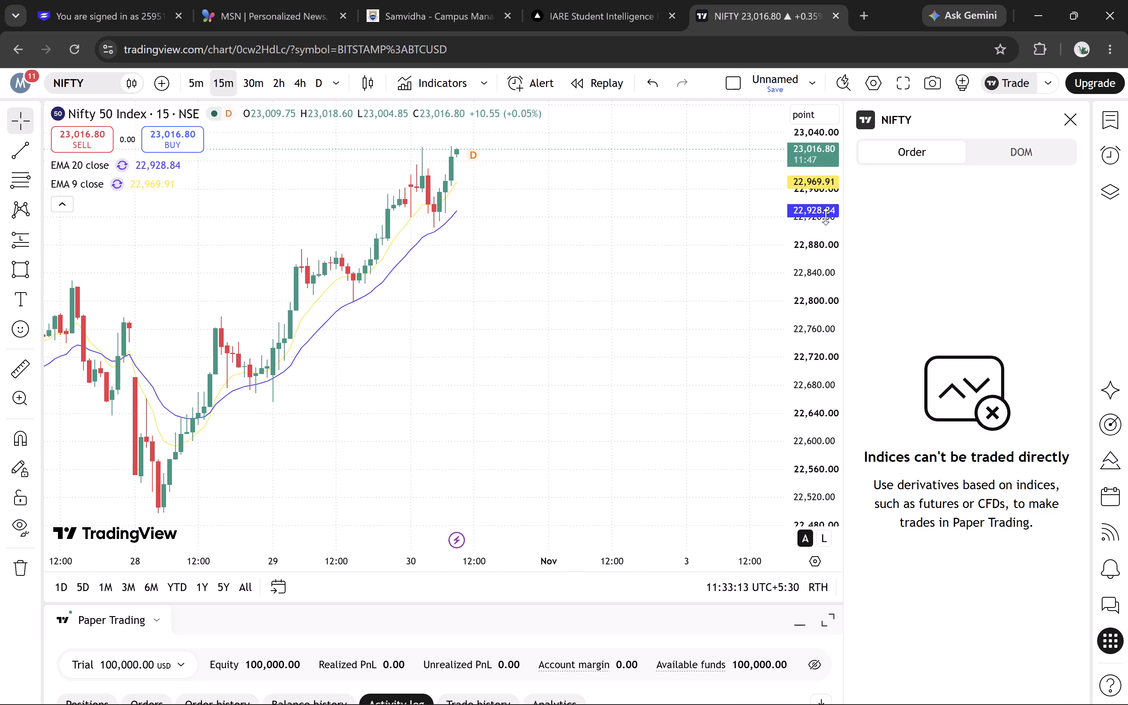
{"action": "left_click", "coordinate": [977, 158]}
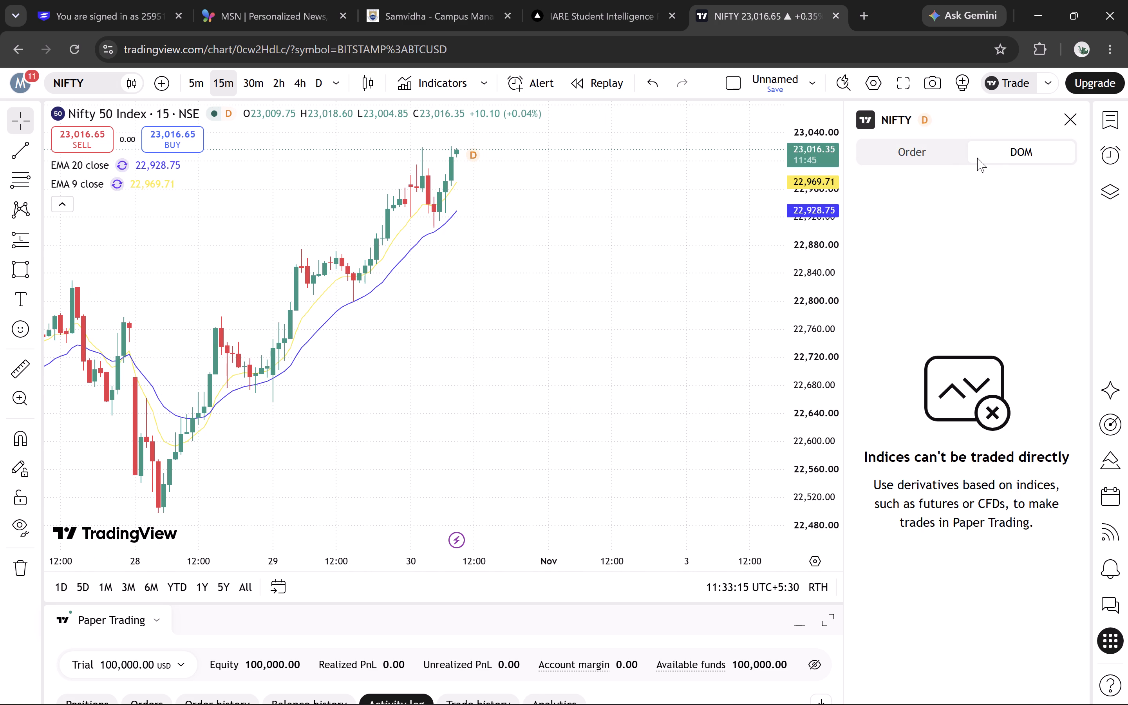
{"action": "left_click", "coordinate": [948, 152]}
{"action": "scroll", "coordinate": [601, 259], "scroll_direction": "down", "scroll_amount": 1}
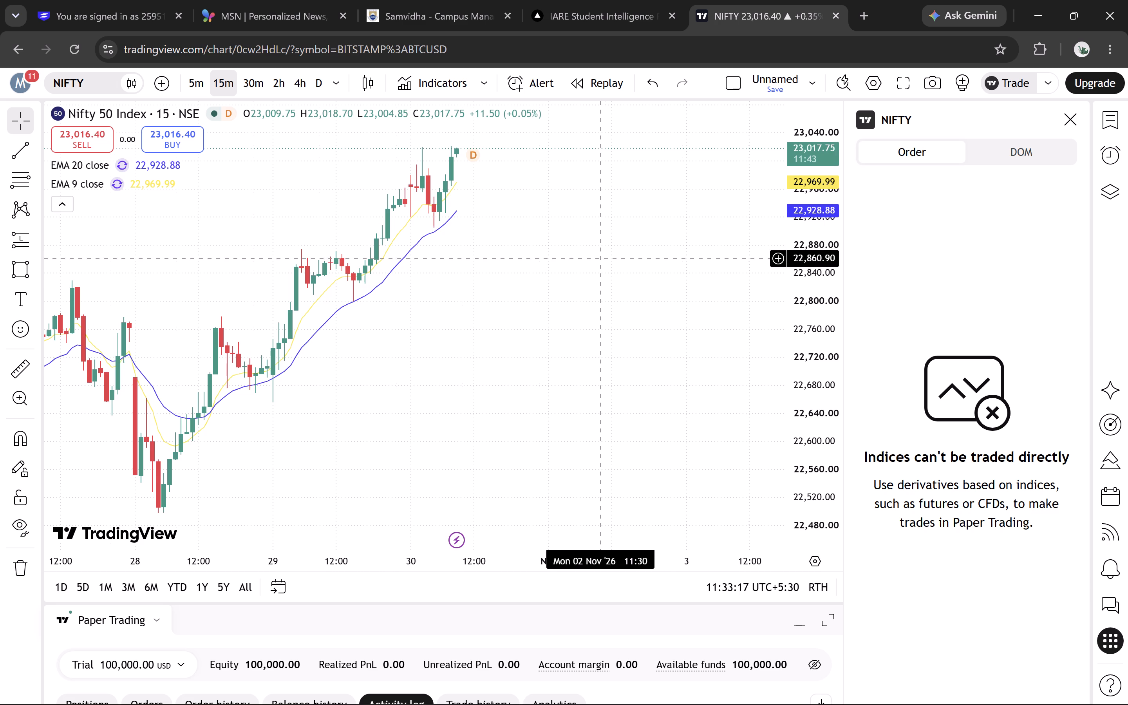
{"action": "scroll", "coordinate": [601, 259], "scroll_direction": "down", "scroll_amount": 5}
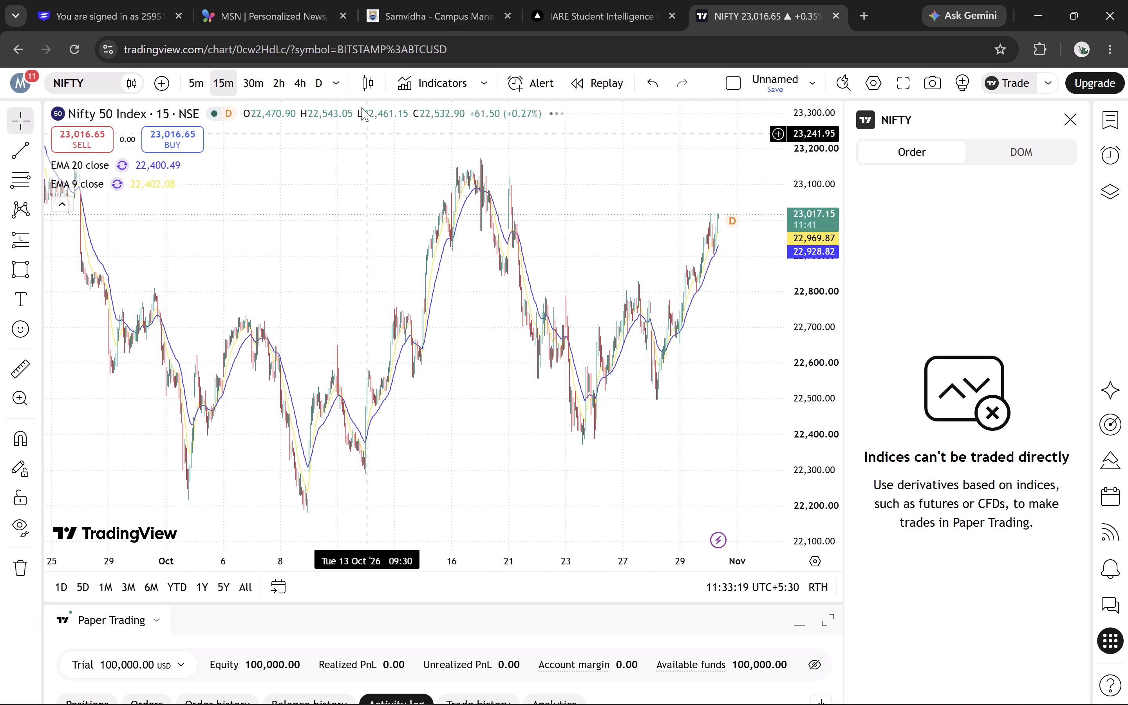
Set the Nifty 50 Index chart to the daily interval and bring the September to November candles into view.
{"action": "left_click", "coordinate": [311, 76]}
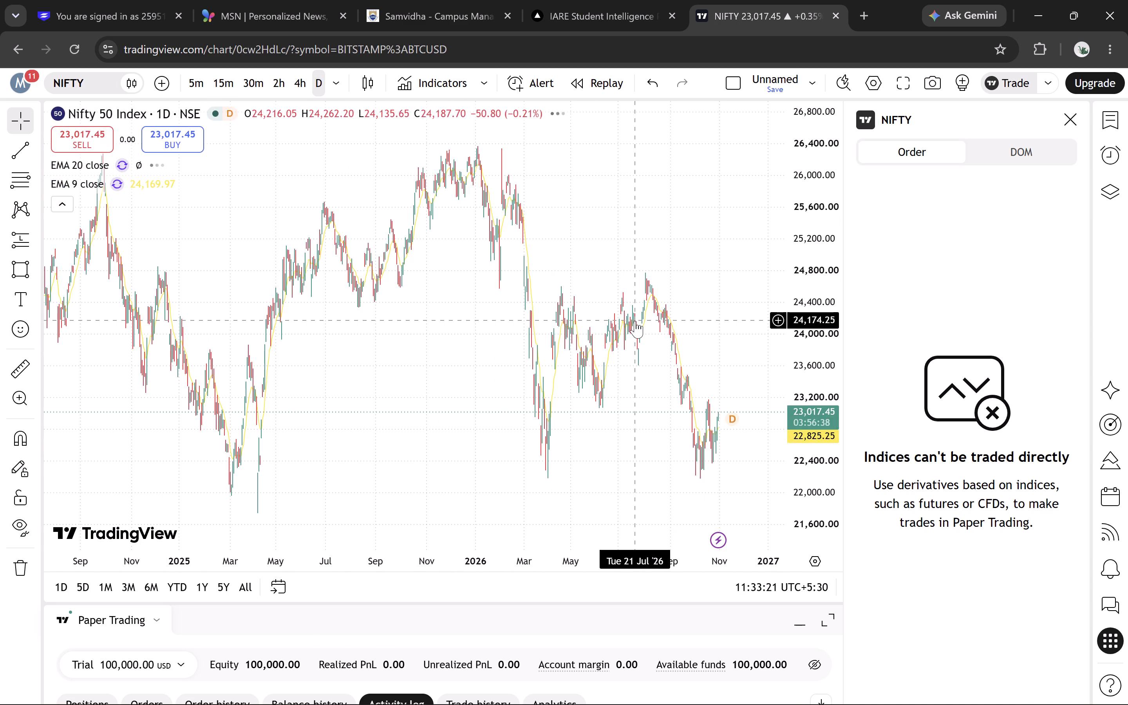
{"action": "scroll", "coordinate": [635, 321], "scroll_direction": "up", "scroll_amount": 9}
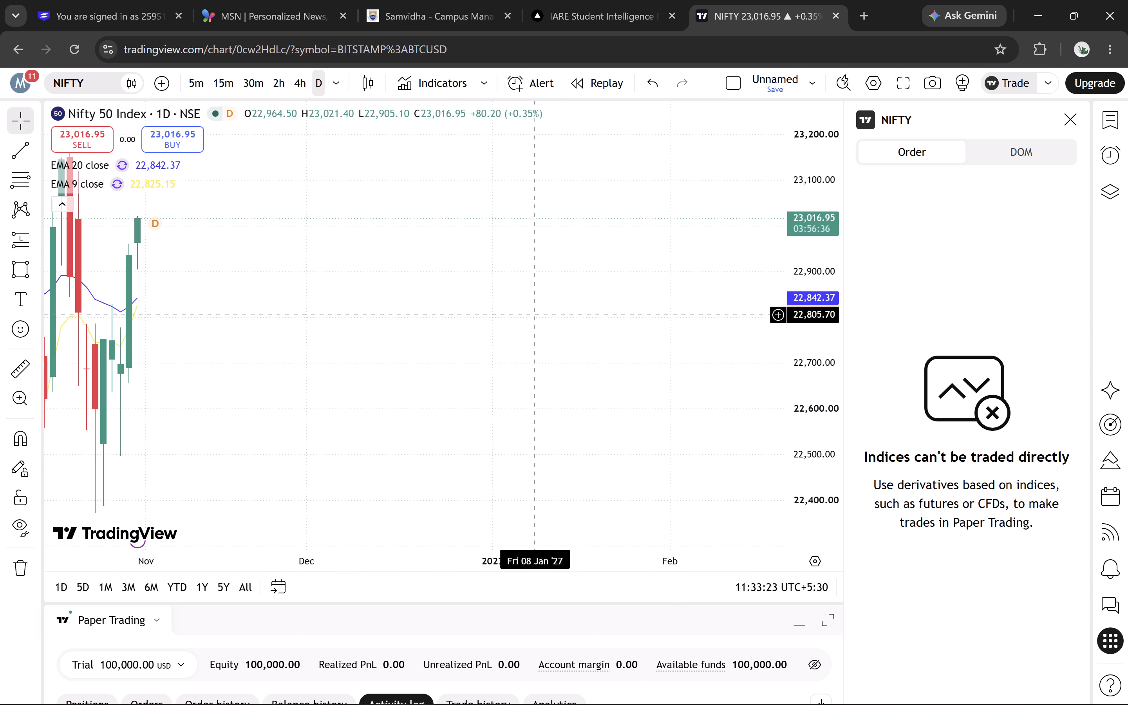
{"action": "left_click_drag", "start_coordinate": [374, 299], "coordinate": [715, 244]}
{"action": "left_click_drag", "start_coordinate": [499, 298], "coordinate": [545, 297]}
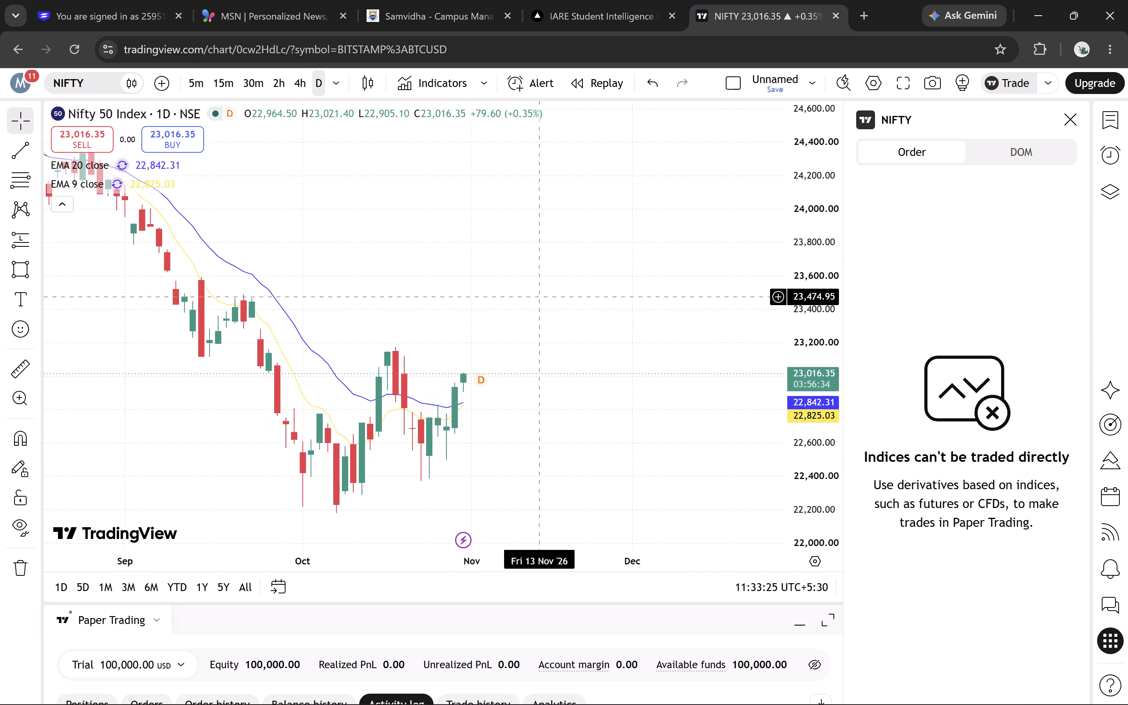
{"action": "left_click_drag", "start_coordinate": [545, 297], "coordinate": [619, 323]}
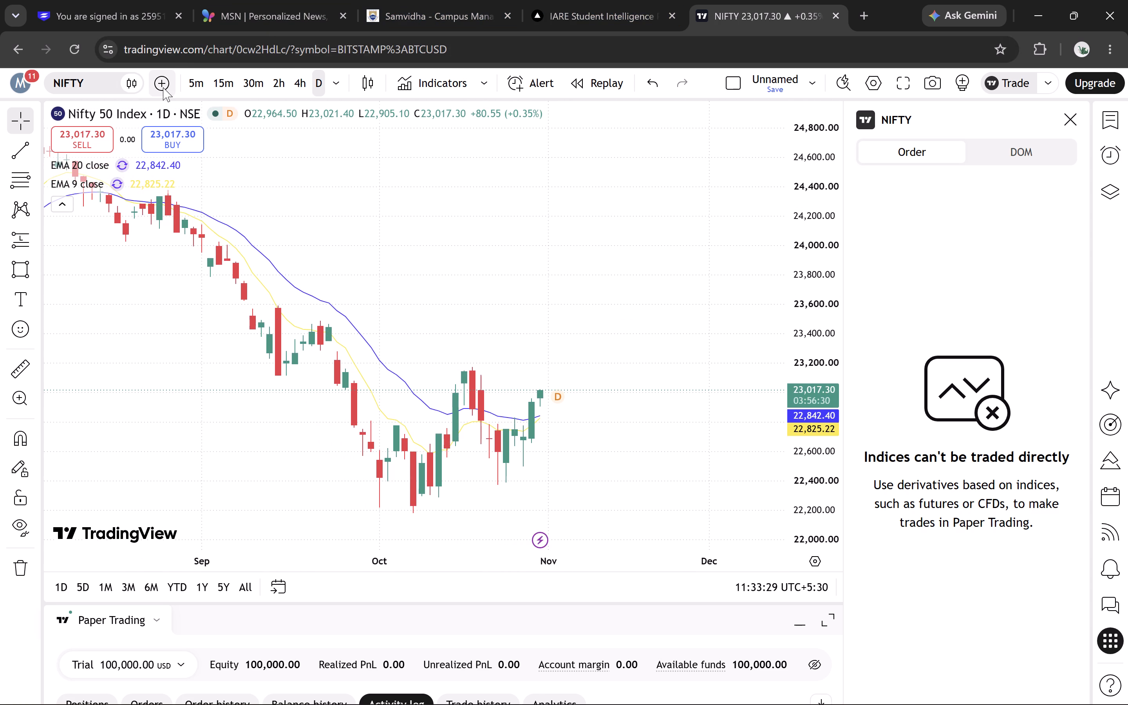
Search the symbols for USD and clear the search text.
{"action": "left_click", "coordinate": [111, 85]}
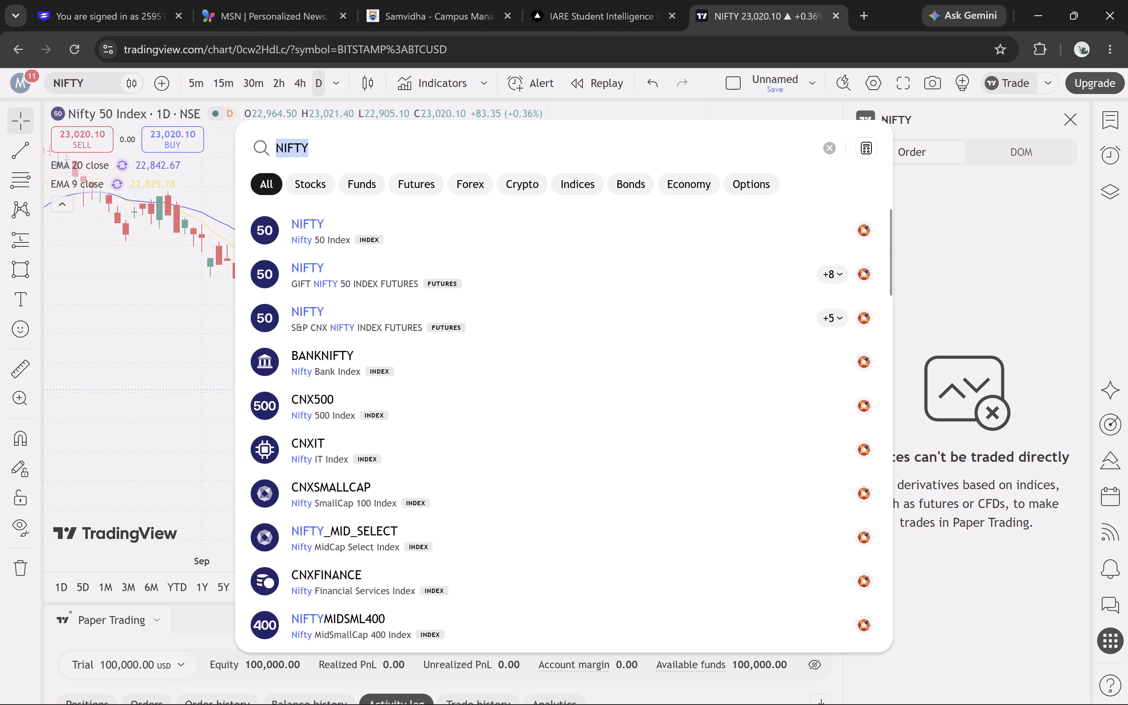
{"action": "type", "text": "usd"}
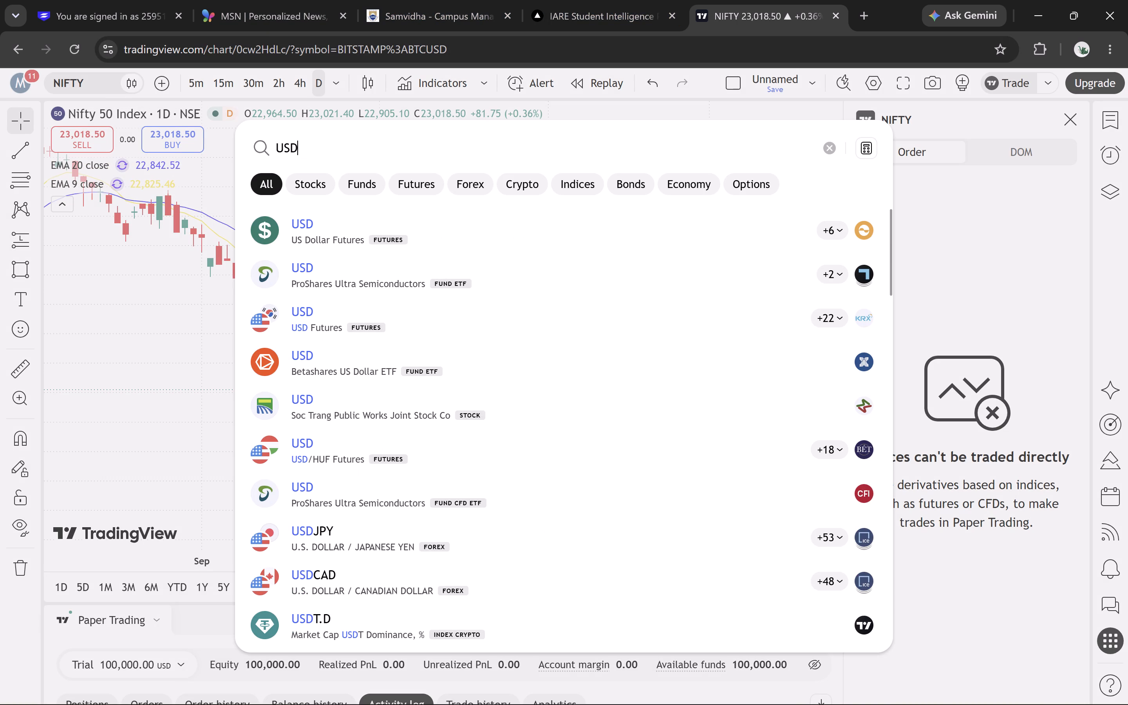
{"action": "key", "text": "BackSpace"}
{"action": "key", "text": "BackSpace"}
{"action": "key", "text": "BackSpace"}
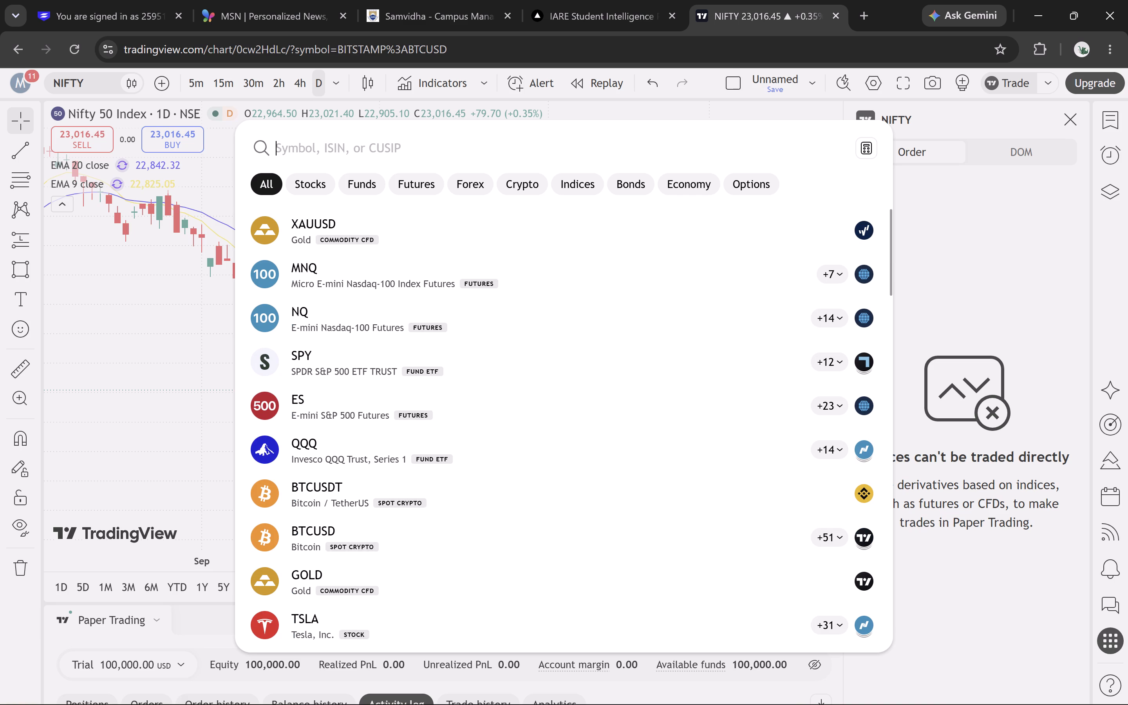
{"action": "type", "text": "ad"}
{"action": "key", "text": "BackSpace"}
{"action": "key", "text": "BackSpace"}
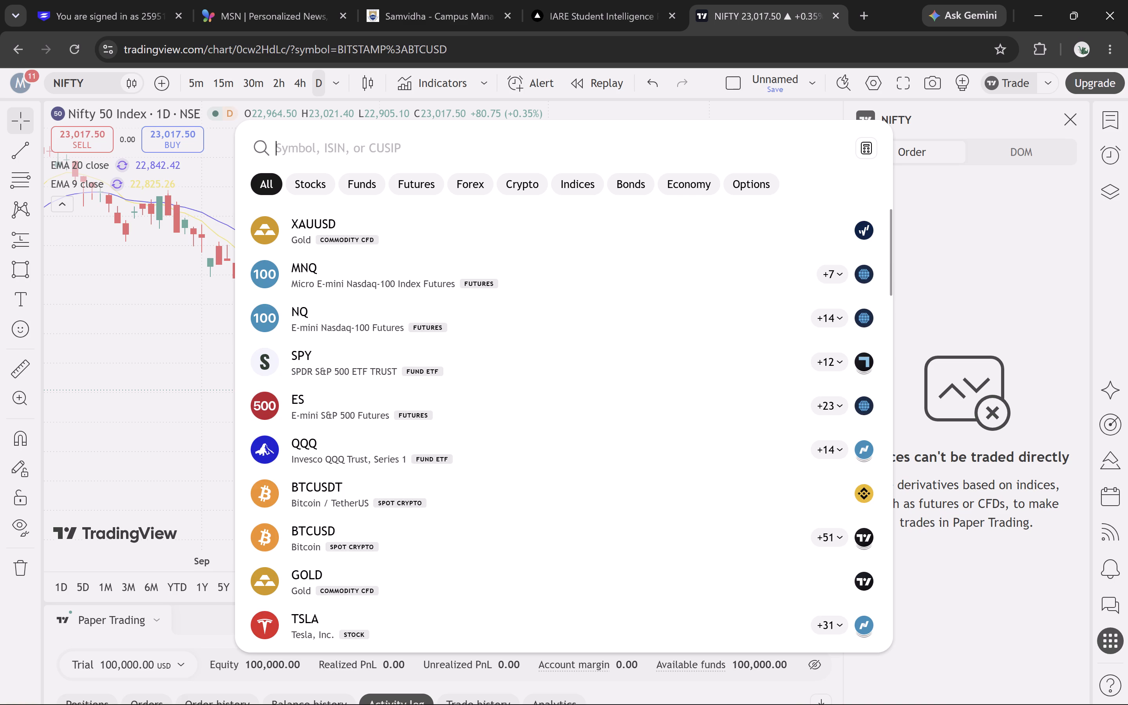
Search the symbols for RELIA and load the Reliance Industries Limited stock on the chart.
{"action": "type", "text": "relia"}
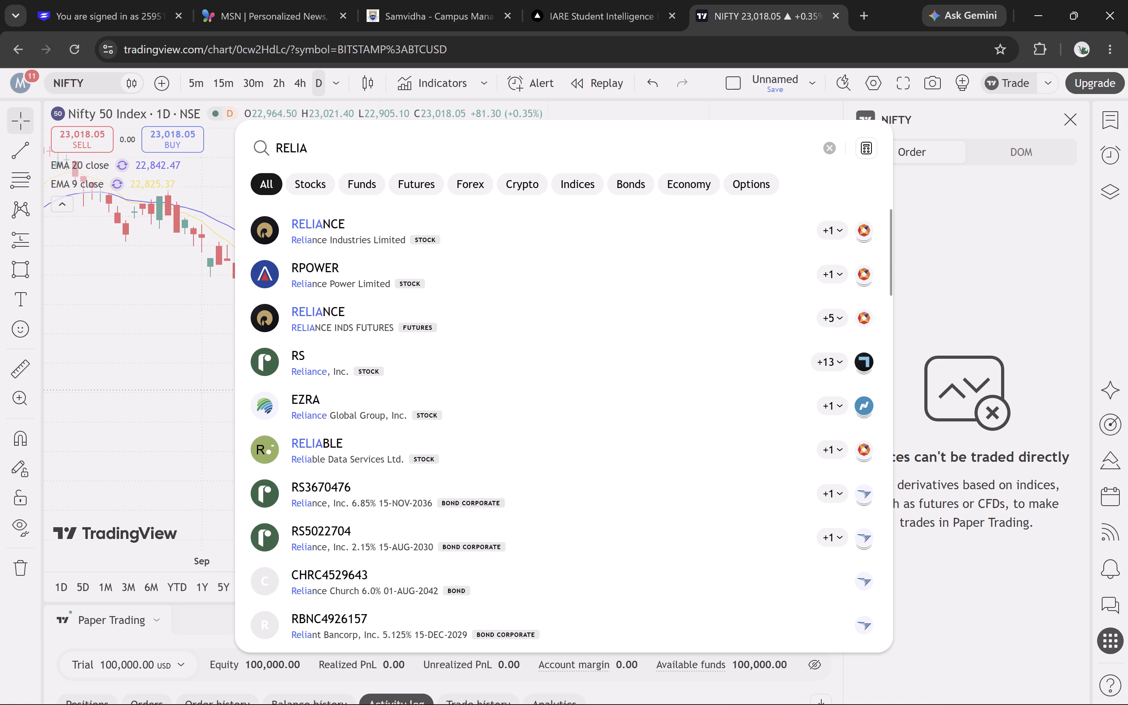
{"action": "left_click", "coordinate": [297, 238]}
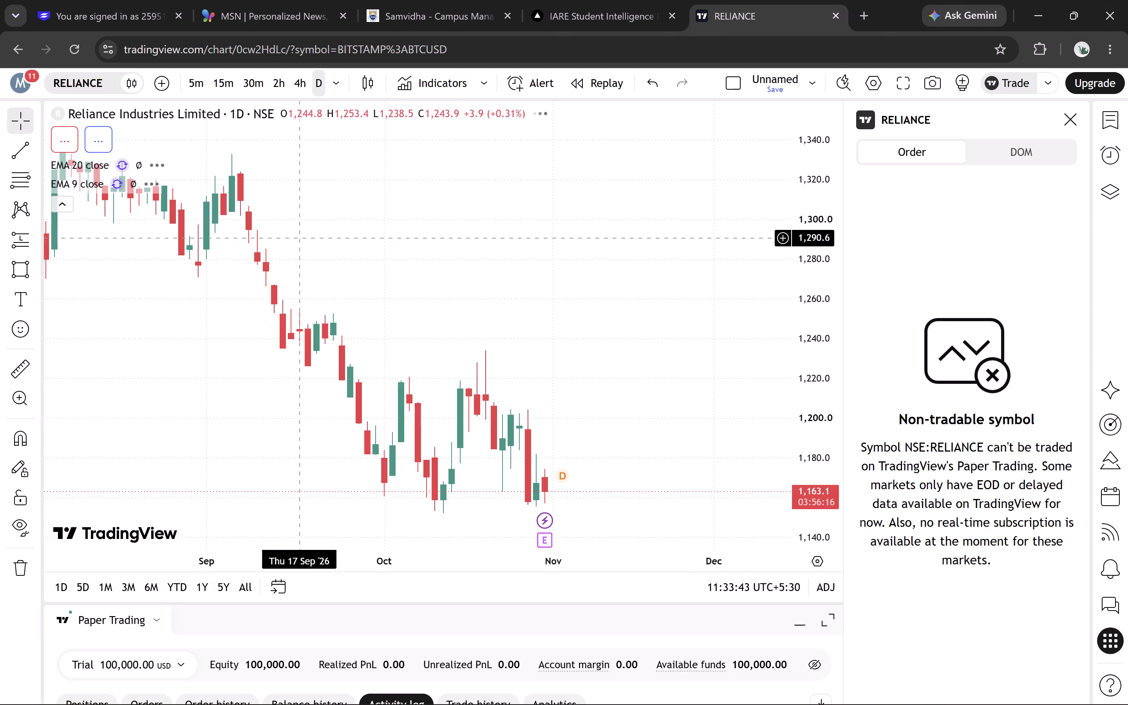
Examine the Reliance Industries Limited chart at the 4-hour, 30-minute and 5-minute intervals and return it to daily.
{"action": "left_click_drag", "start_coordinate": [589, 342], "coordinate": [571, 340]}
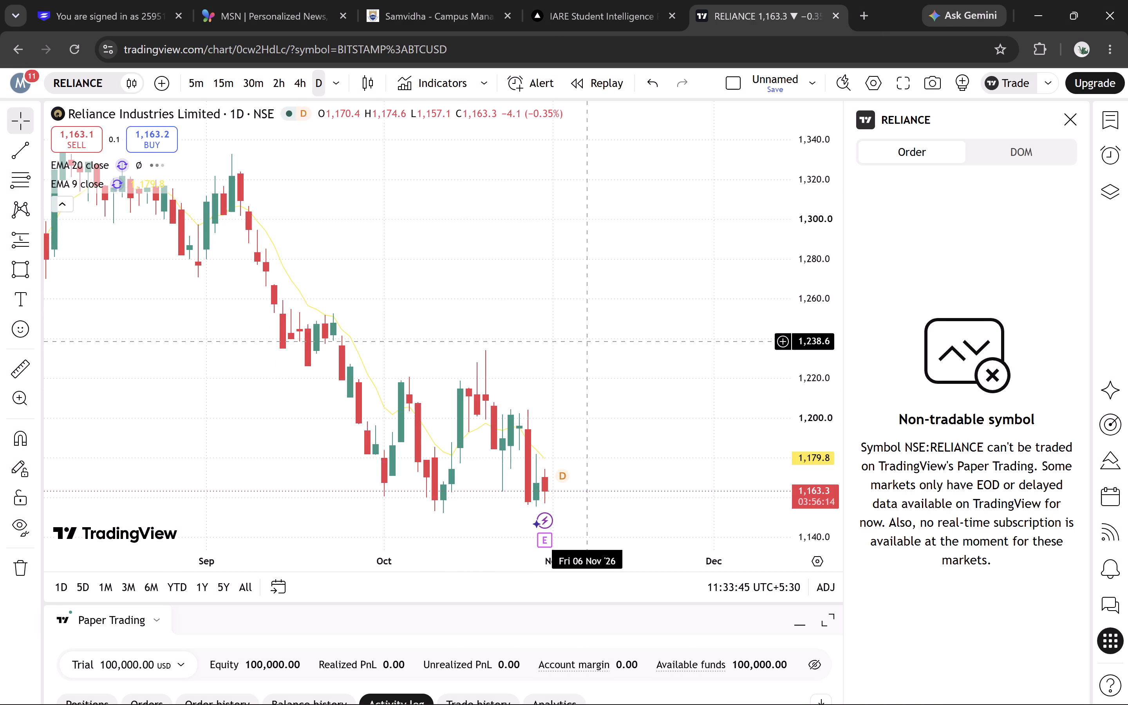
{"action": "left_click_drag", "start_coordinate": [571, 340], "coordinate": [627, 398]}
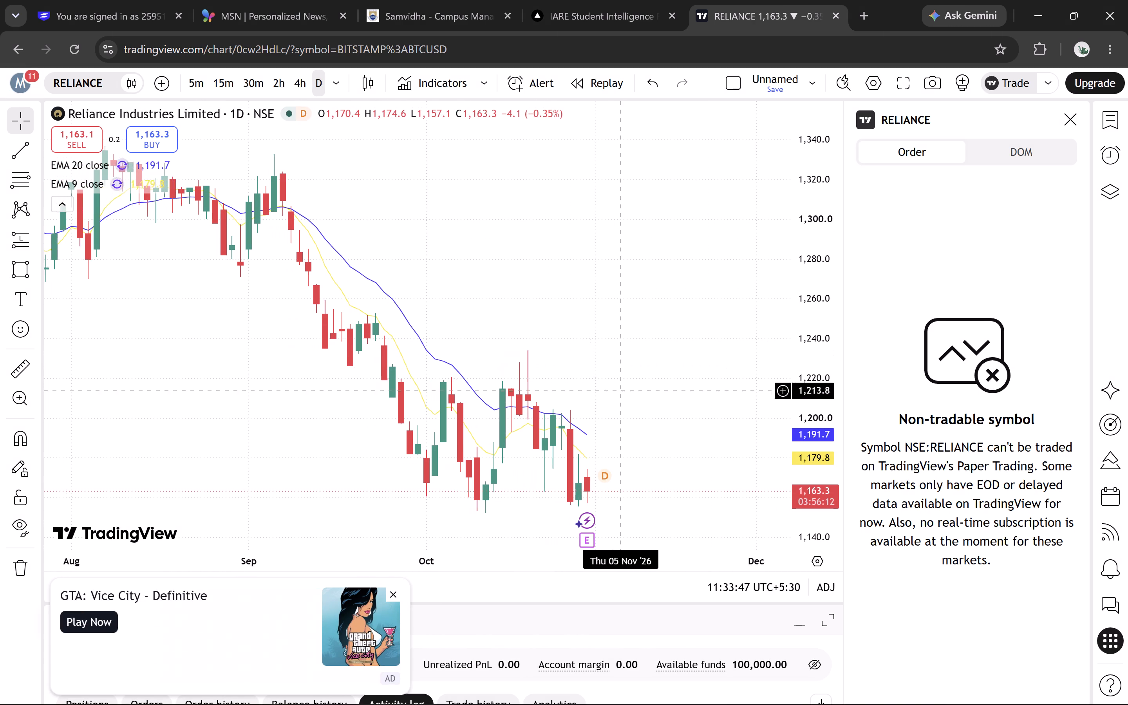
{"action": "left_click_drag", "start_coordinate": [627, 398], "coordinate": [633, 405]}
{"action": "scroll", "coordinate": [633, 405], "scroll_direction": "down", "scroll_amount": 1}
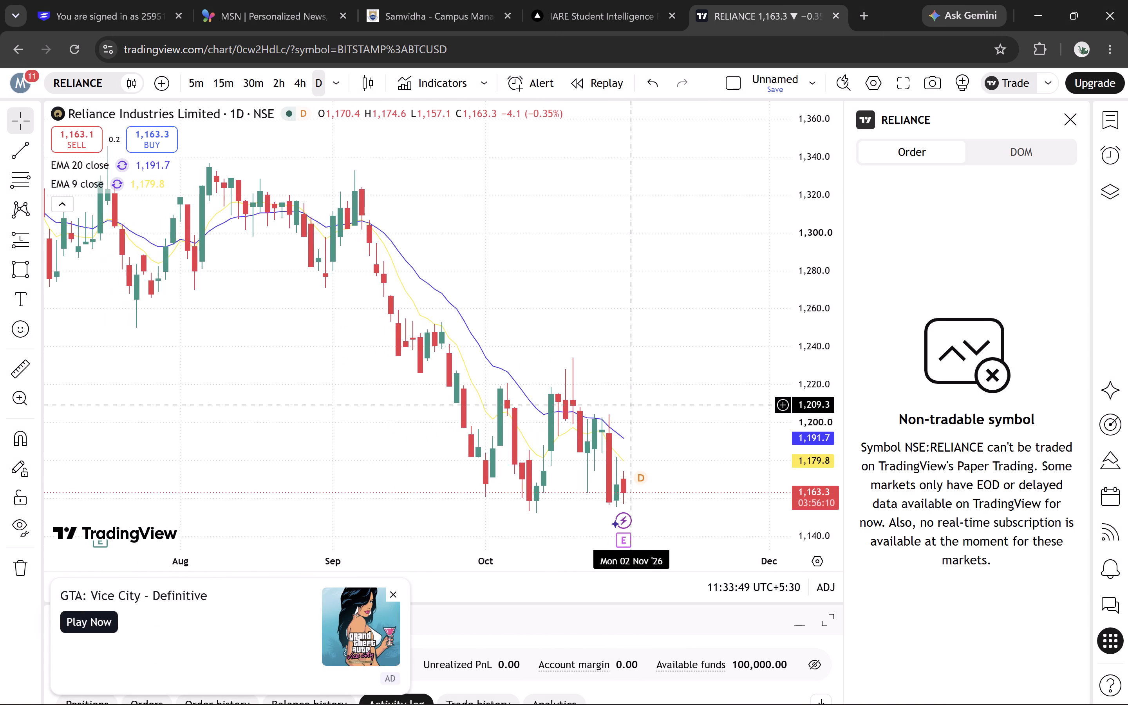
{"action": "scroll", "coordinate": [633, 405], "scroll_direction": "down", "scroll_amount": 1}
{"action": "left_click", "coordinate": [303, 85]}
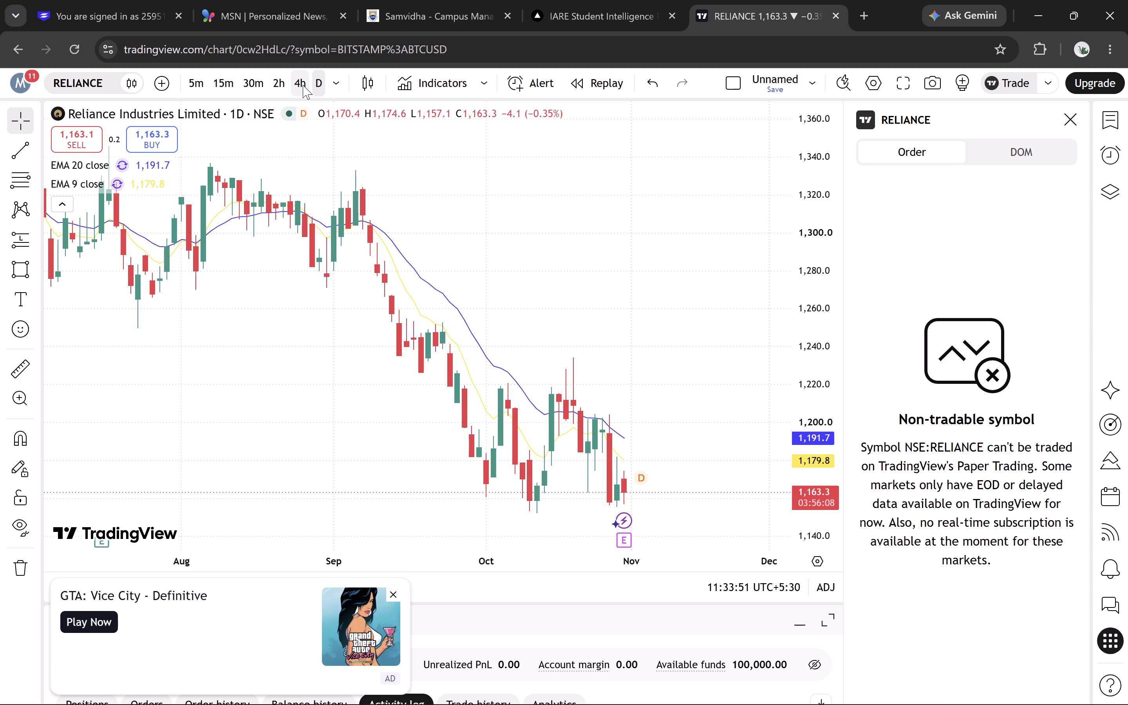
{"action": "left_click", "coordinate": [260, 83]}
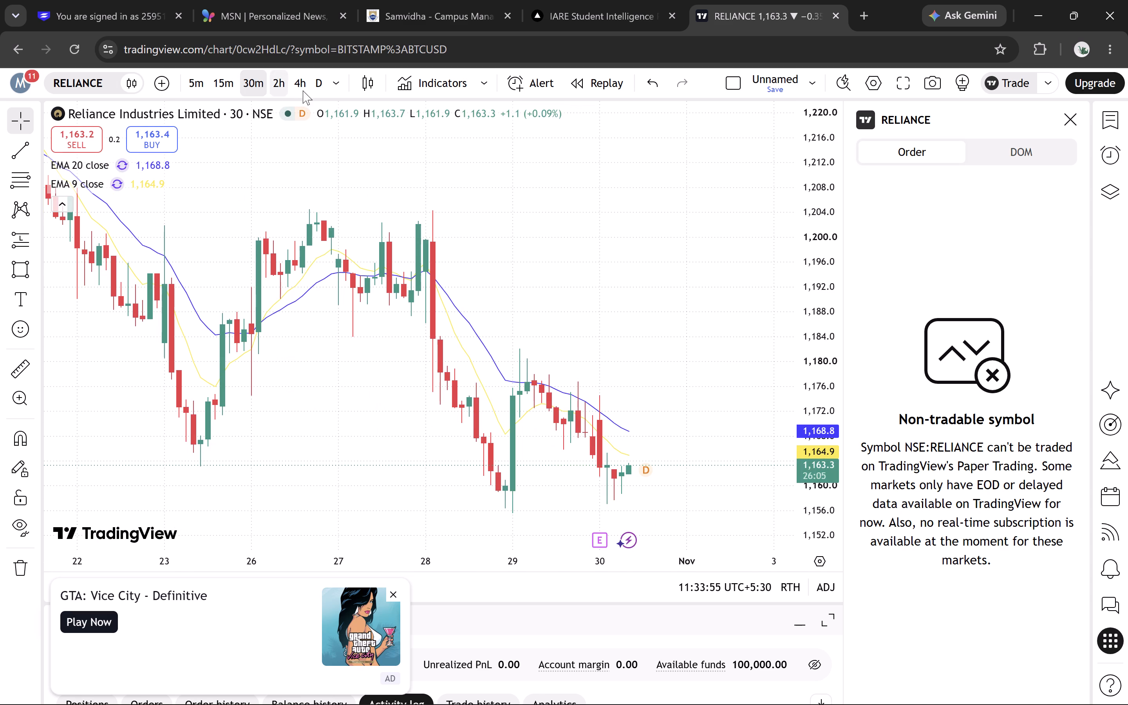
{"action": "left_click", "coordinate": [199, 84]}
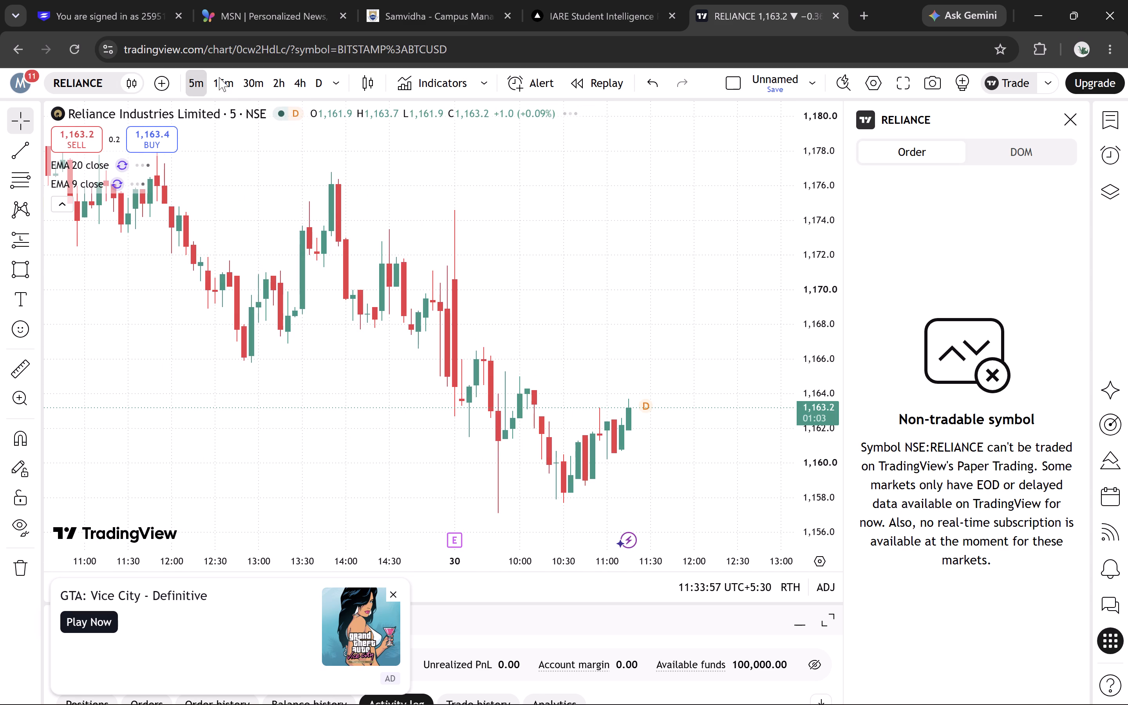
{"action": "left_click", "coordinate": [318, 83]}
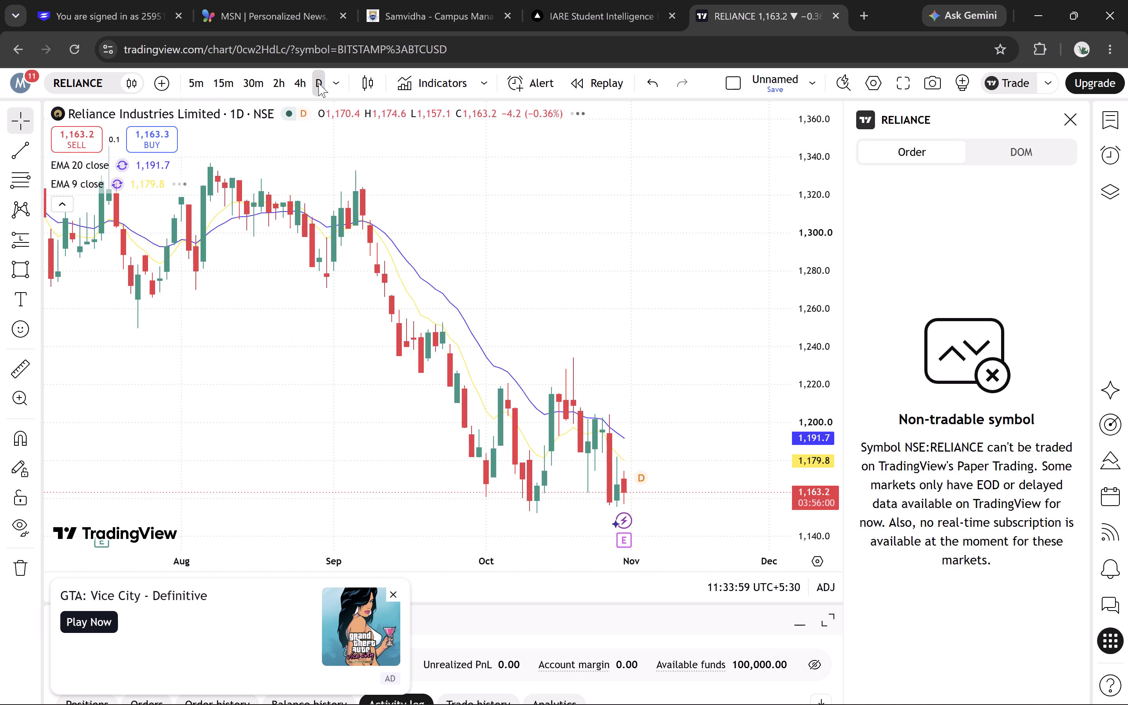
{"action": "scroll", "coordinate": [495, 312], "scroll_direction": "left", "scroll_amount": 1}
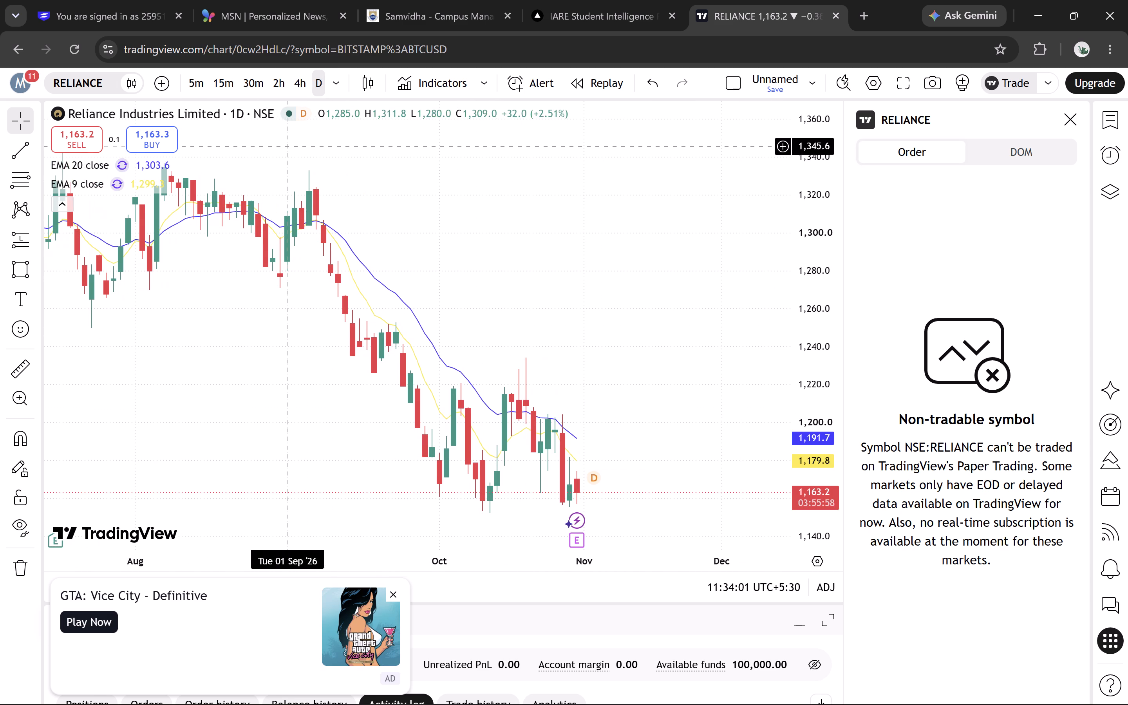
Search the symbols for tata and load the Tata Consultancy Services Limited stock on the chart.
{"action": "left_click", "coordinate": [94, 84]}
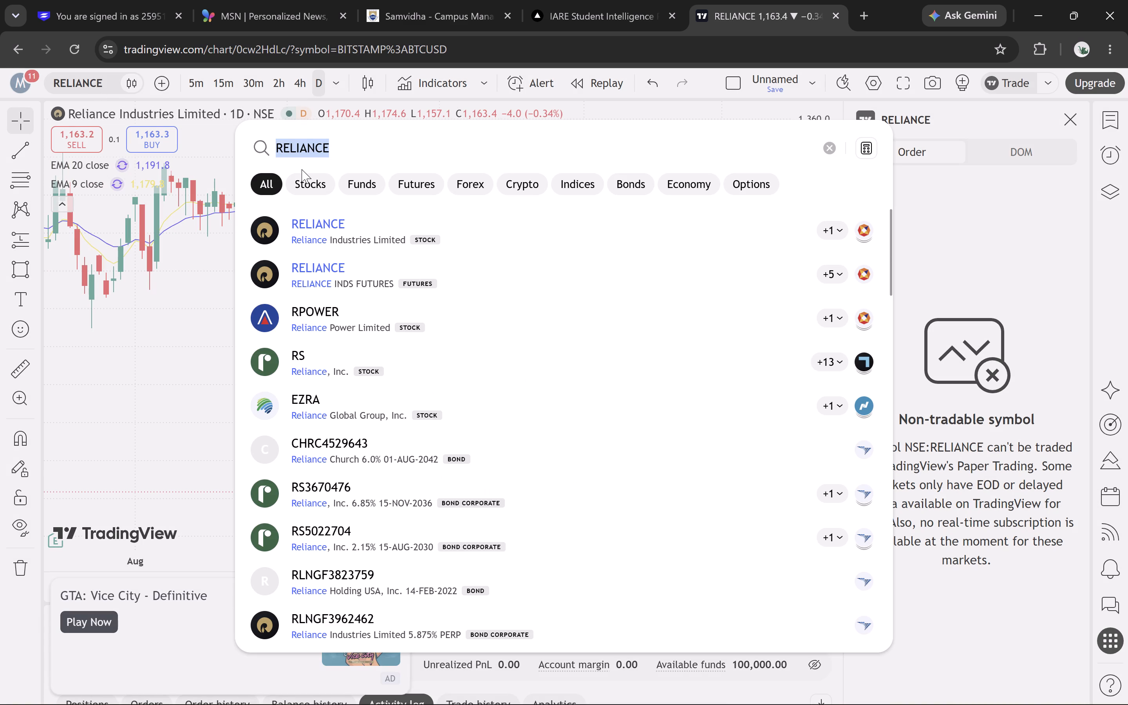
{"action": "key", "text": "BackSpace"}
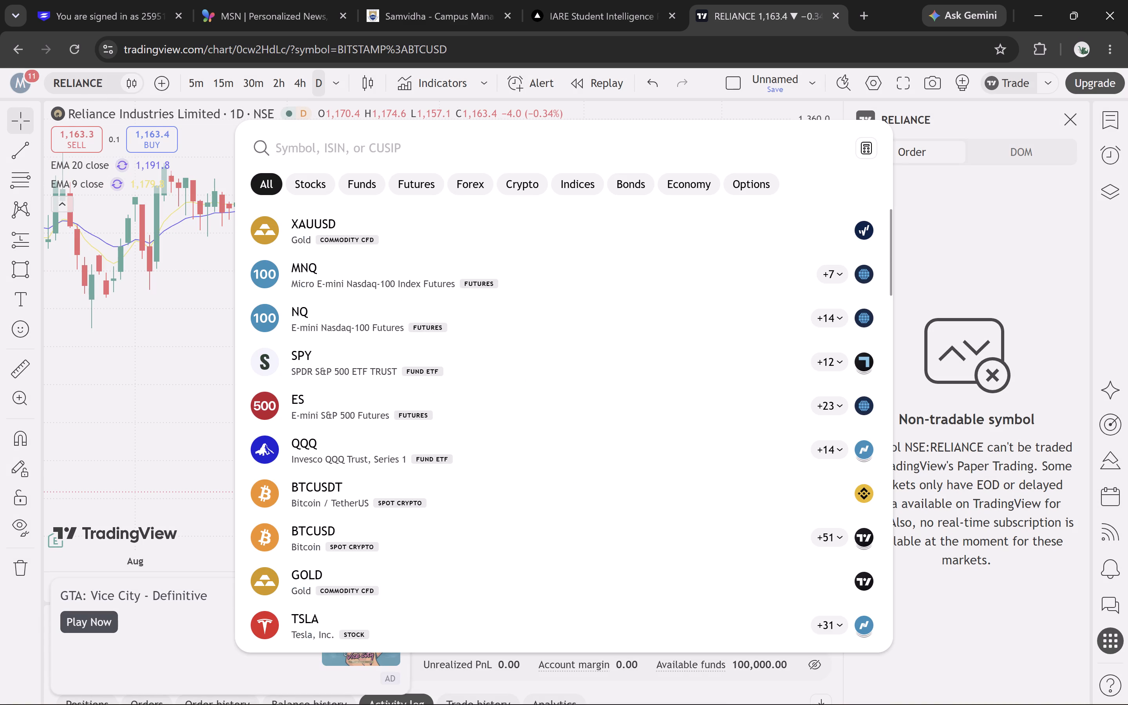
{"action": "type", "text": "tata"}
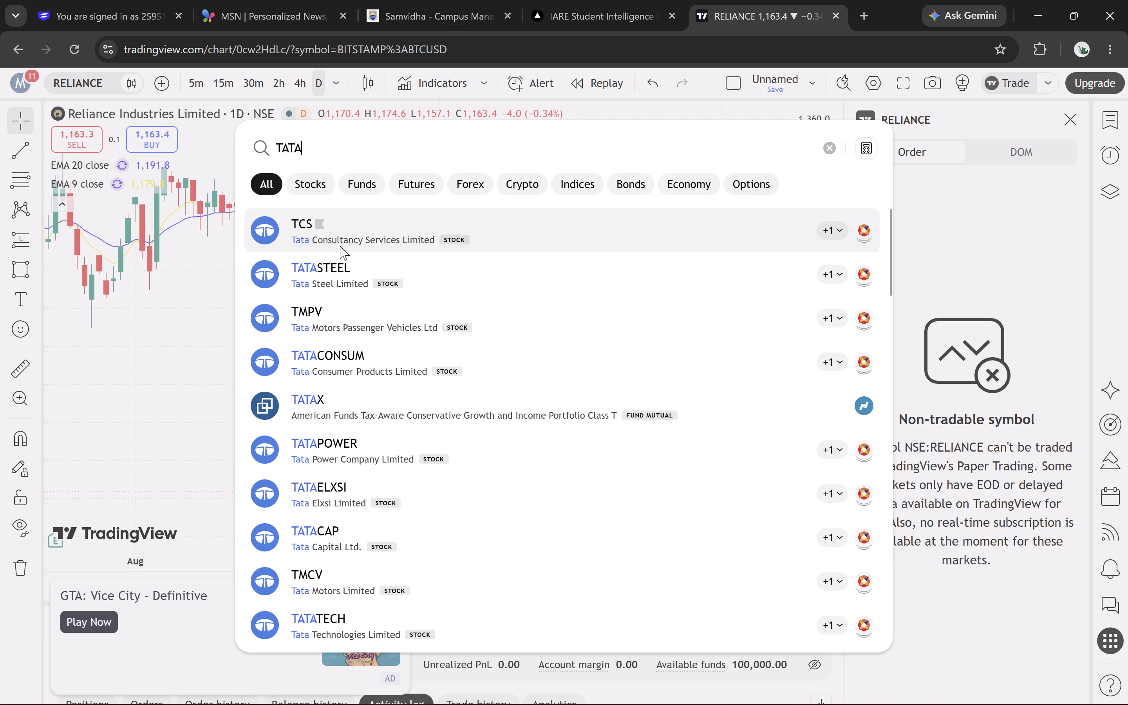
{"action": "left_click", "coordinate": [376, 240]}
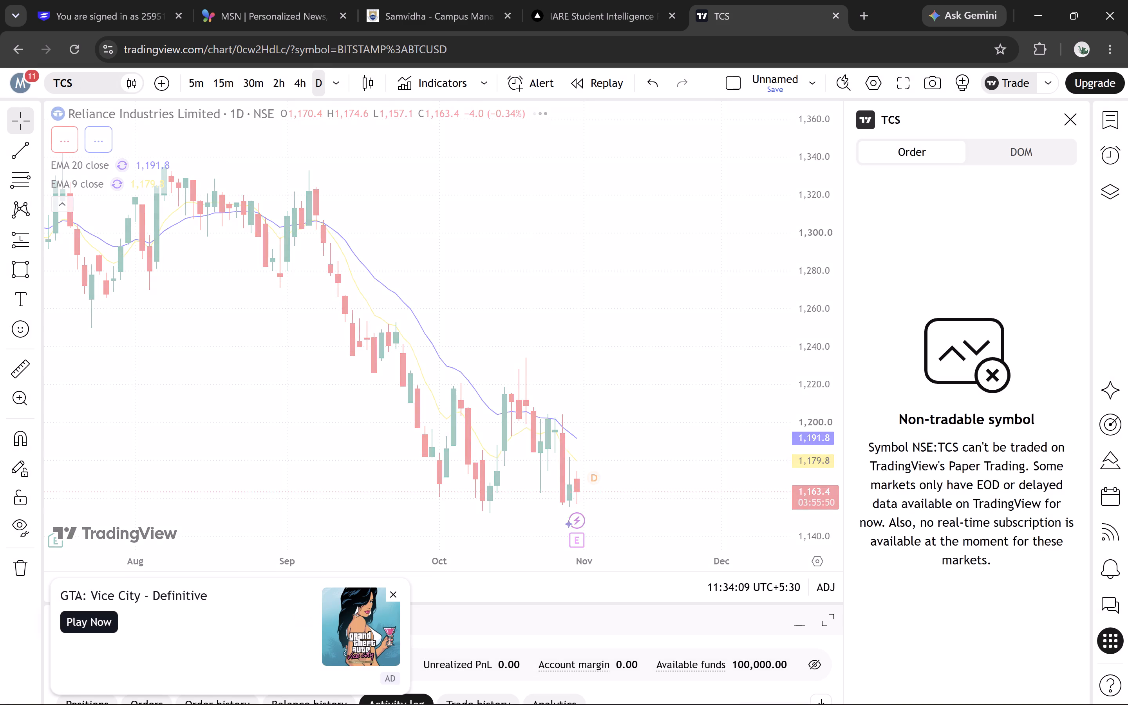
{"action": "left_click_drag", "start_coordinate": [573, 347], "coordinate": [547, 363]}
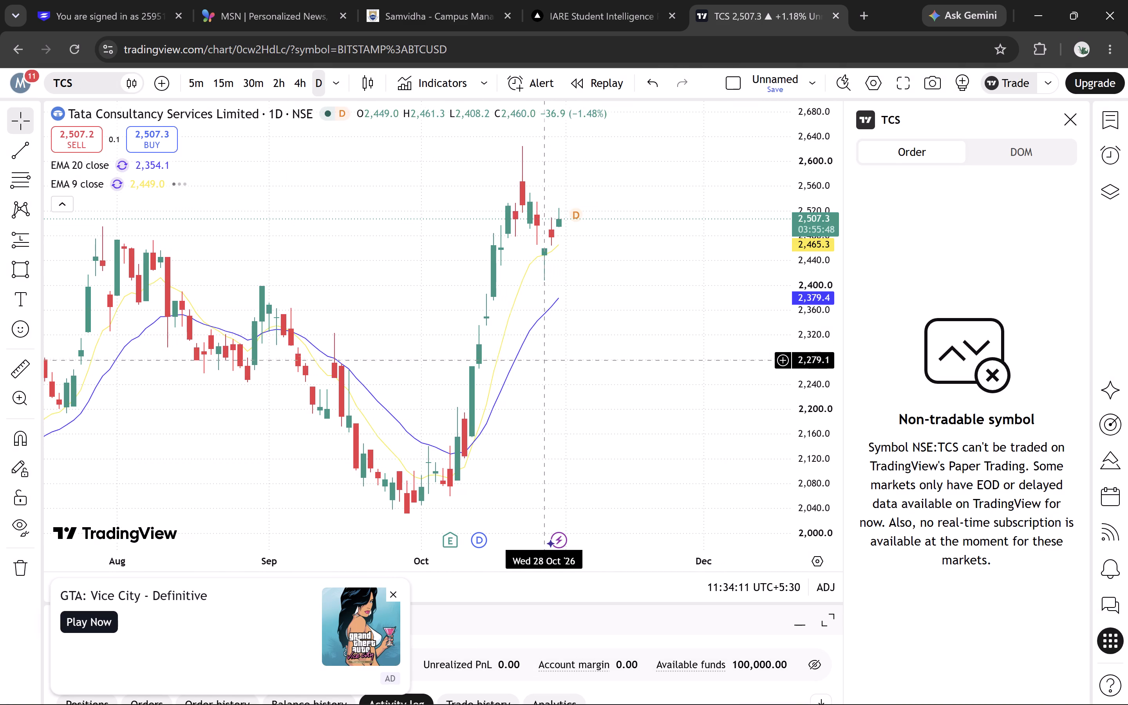
{"action": "left_click_drag", "start_coordinate": [547, 363], "coordinate": [539, 367]}
Set the Tata Consultancy Services chart to the 30-minute interval and examine its late-October candles.
{"action": "left_click", "coordinate": [260, 86]}
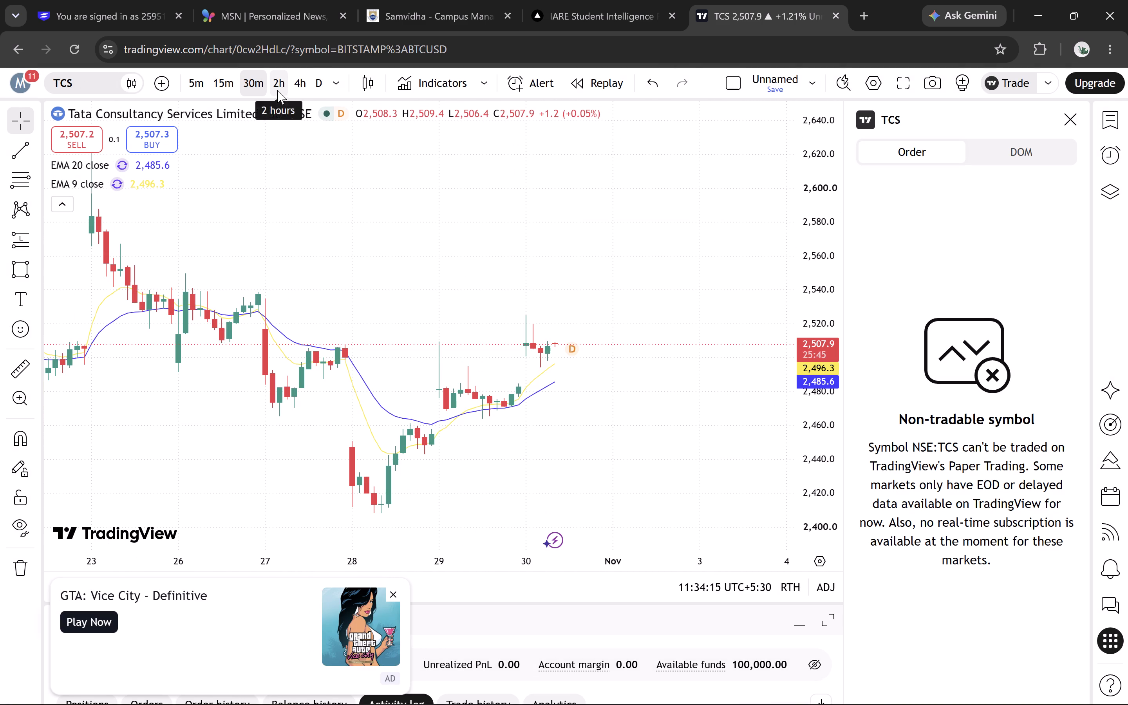
{"action": "scroll", "coordinate": [376, 259], "scroll_direction": "up", "scroll_amount": 1}
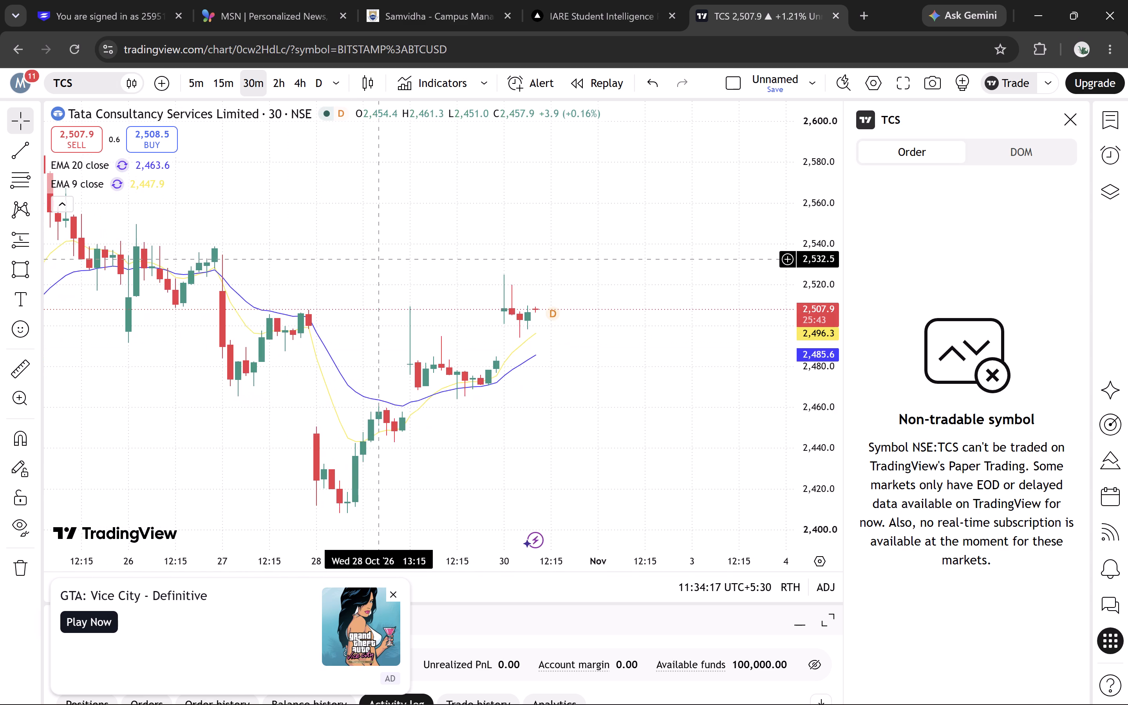
{"action": "scroll", "coordinate": [376, 259], "scroll_direction": "up", "scroll_amount": 1}
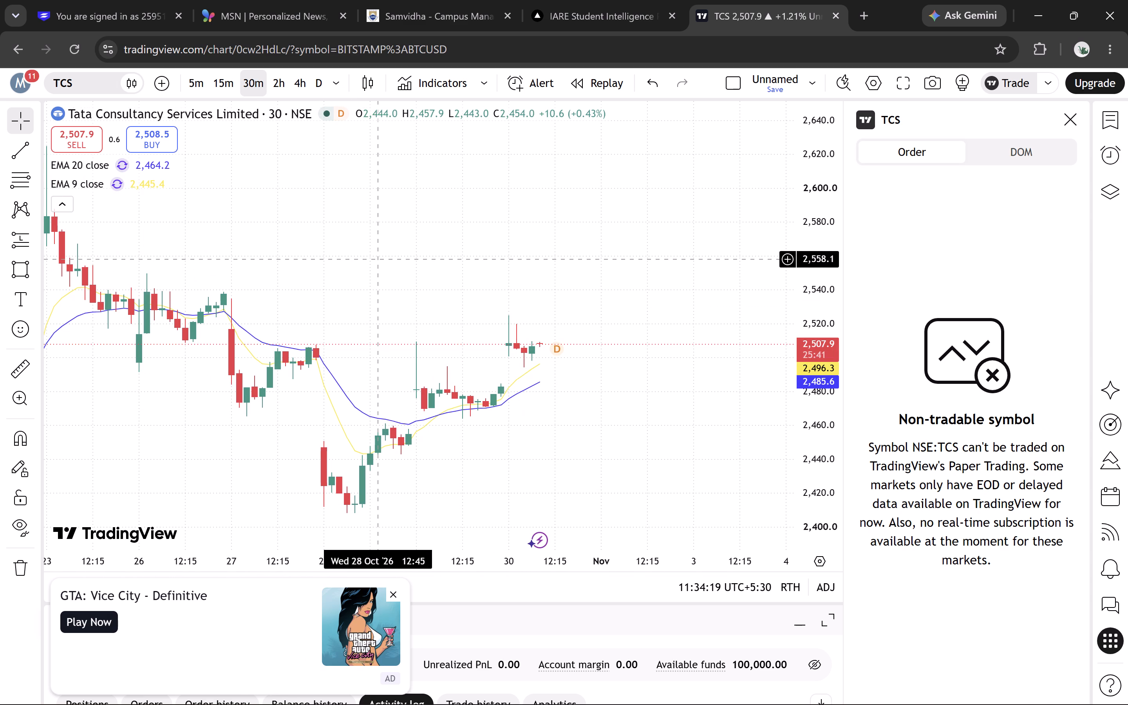
{"action": "scroll", "coordinate": [376, 259], "scroll_direction": "up", "scroll_amount": 1}
Clear the symbol search text and load the Alphabet Inc (Google) Class A stock from the suggested symbols.
{"action": "left_click", "coordinate": [96, 77]}
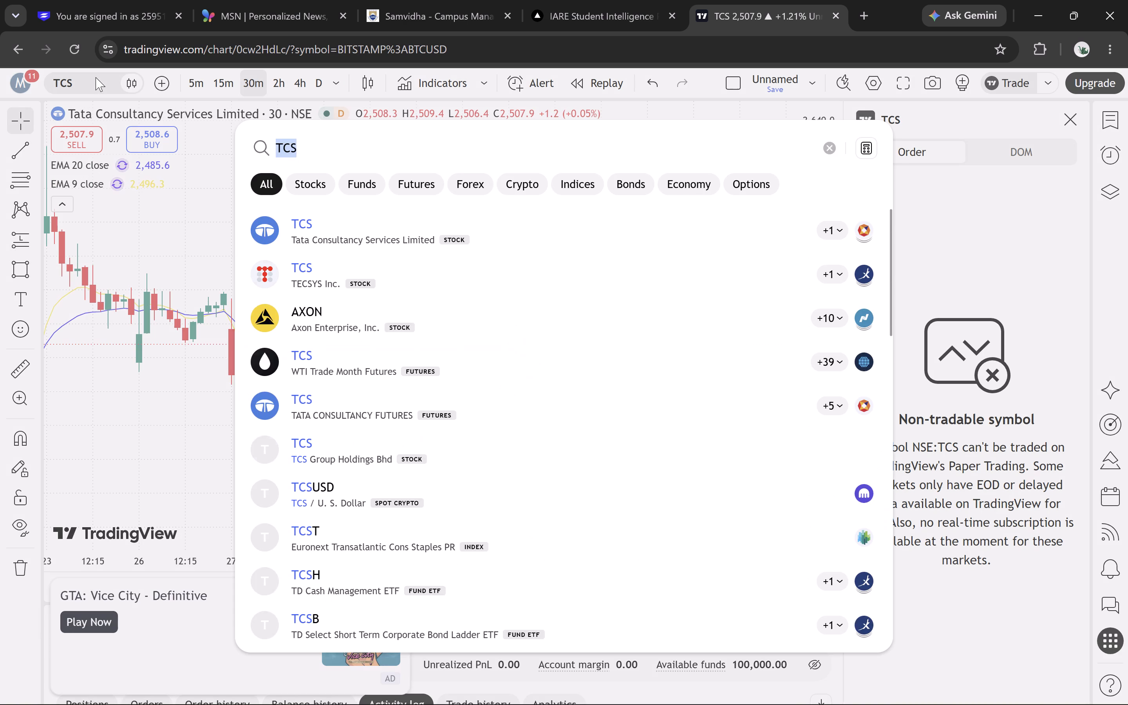
{"action": "key", "text": "BackSpace"}
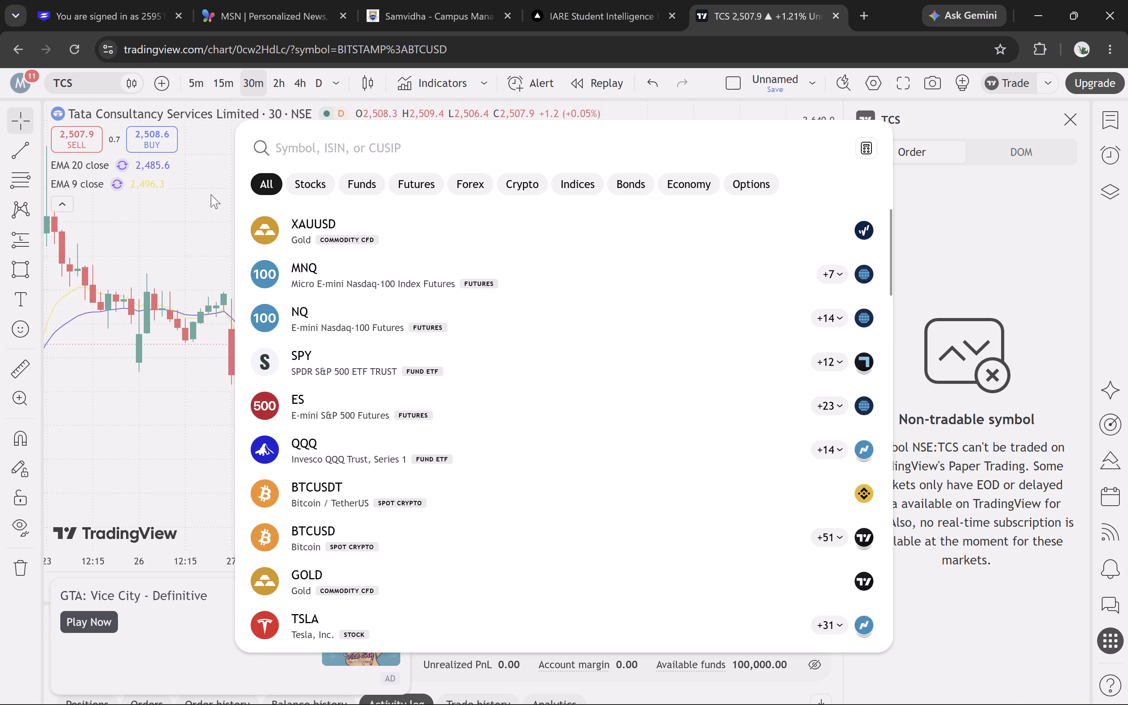
{"action": "scroll", "coordinate": [336, 368], "scroll_direction": "down", "scroll_amount": 8}
{"action": "left_click", "coordinate": [329, 395]}
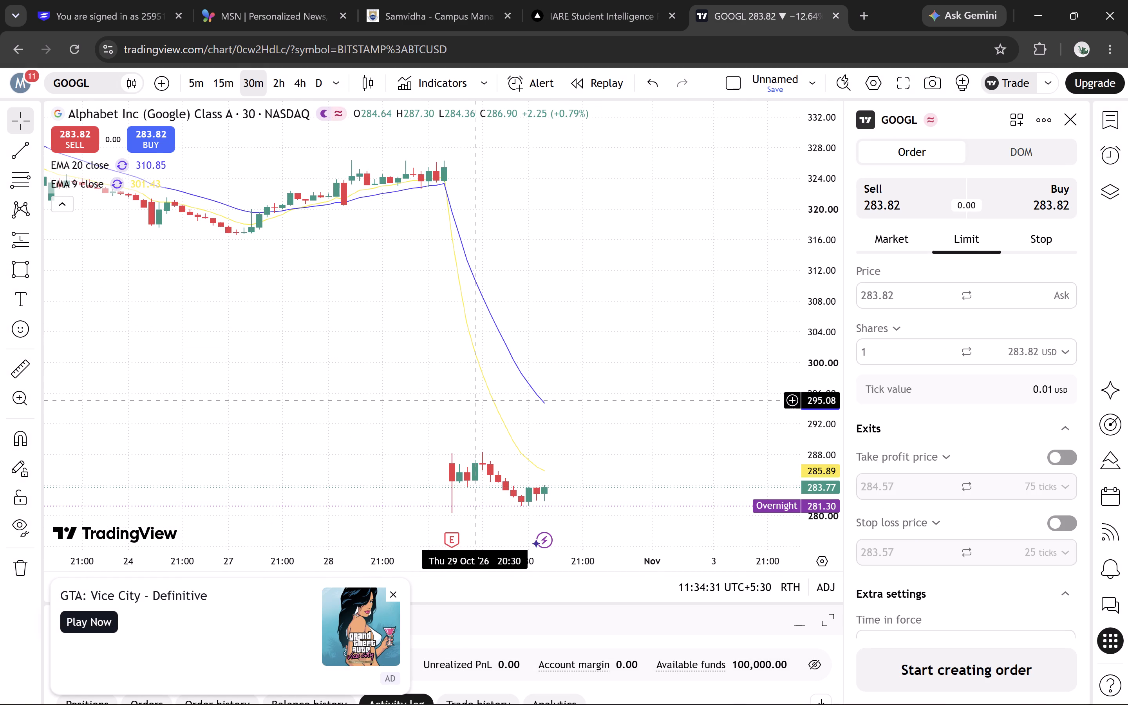
{"action": "left_click_drag", "start_coordinate": [568, 408], "coordinate": [503, 411]}
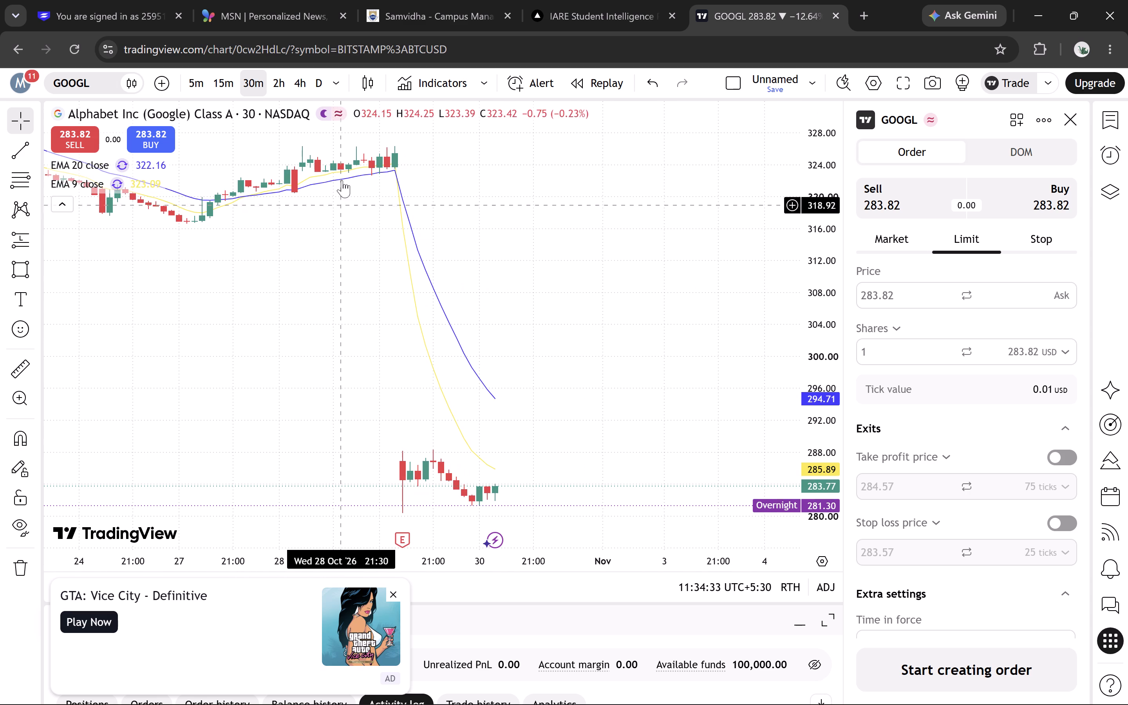
Set the Alphabet chart to the daily interval and examine the September to November candles.
{"action": "left_click", "coordinate": [318, 80]}
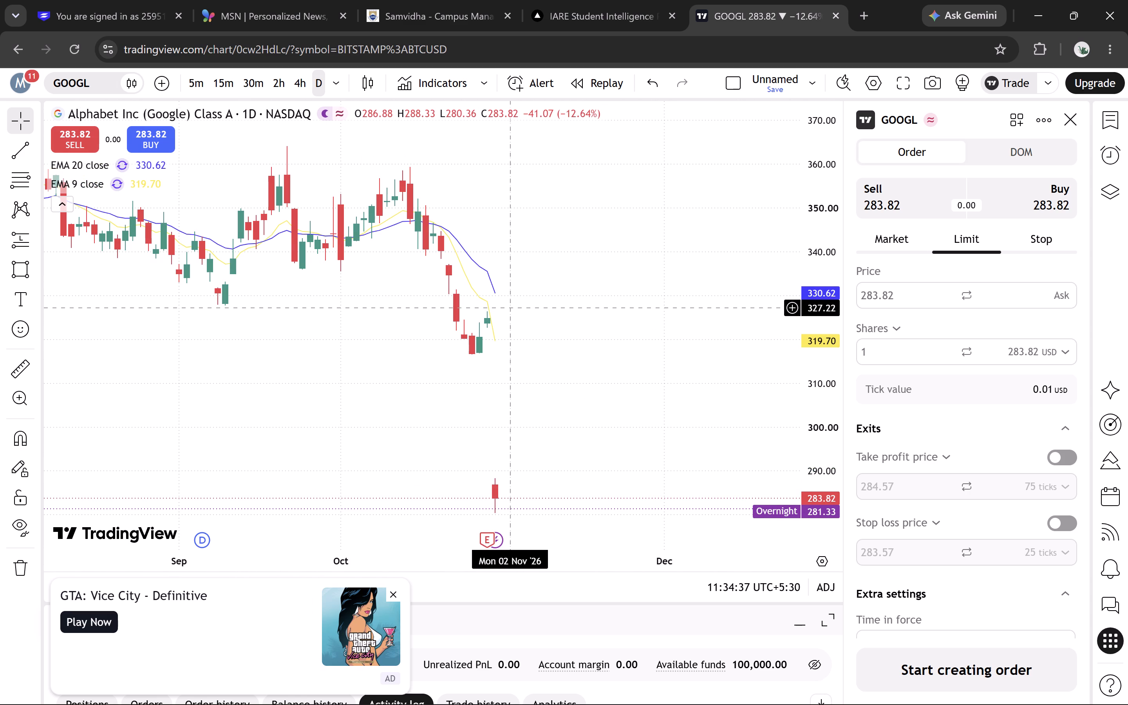
{"action": "left_click_drag", "start_coordinate": [507, 308], "coordinate": [411, 334]}
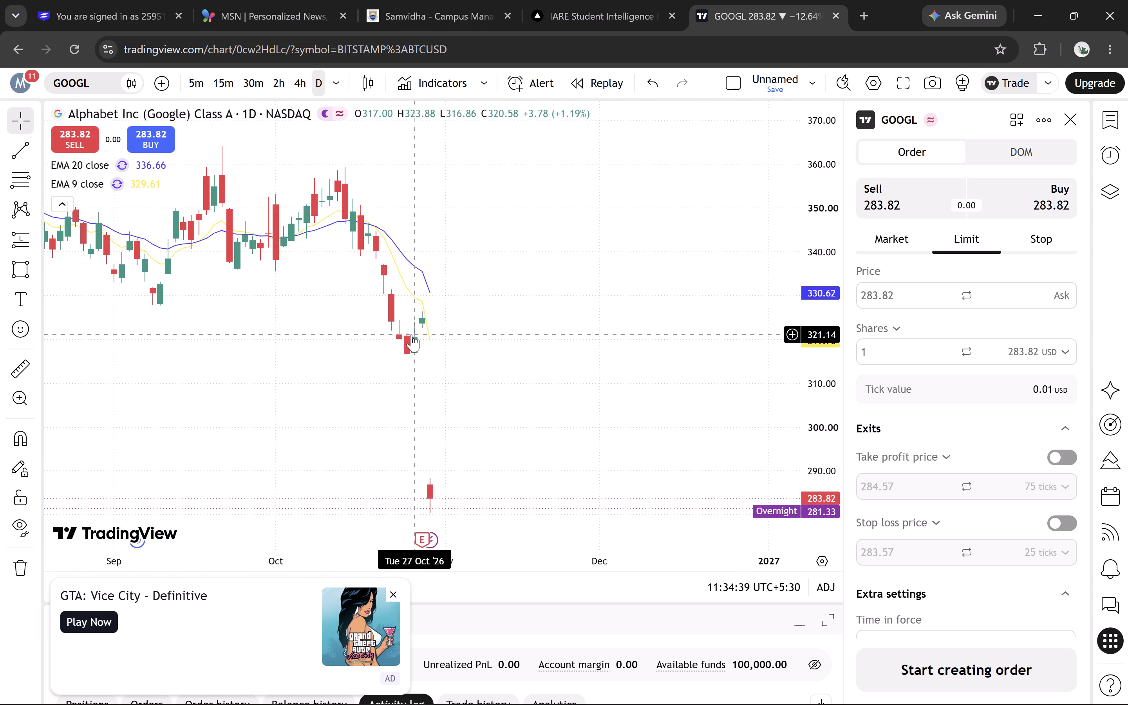
{"action": "scroll", "coordinate": [521, 368], "scroll_direction": "right", "scroll_amount": 1}
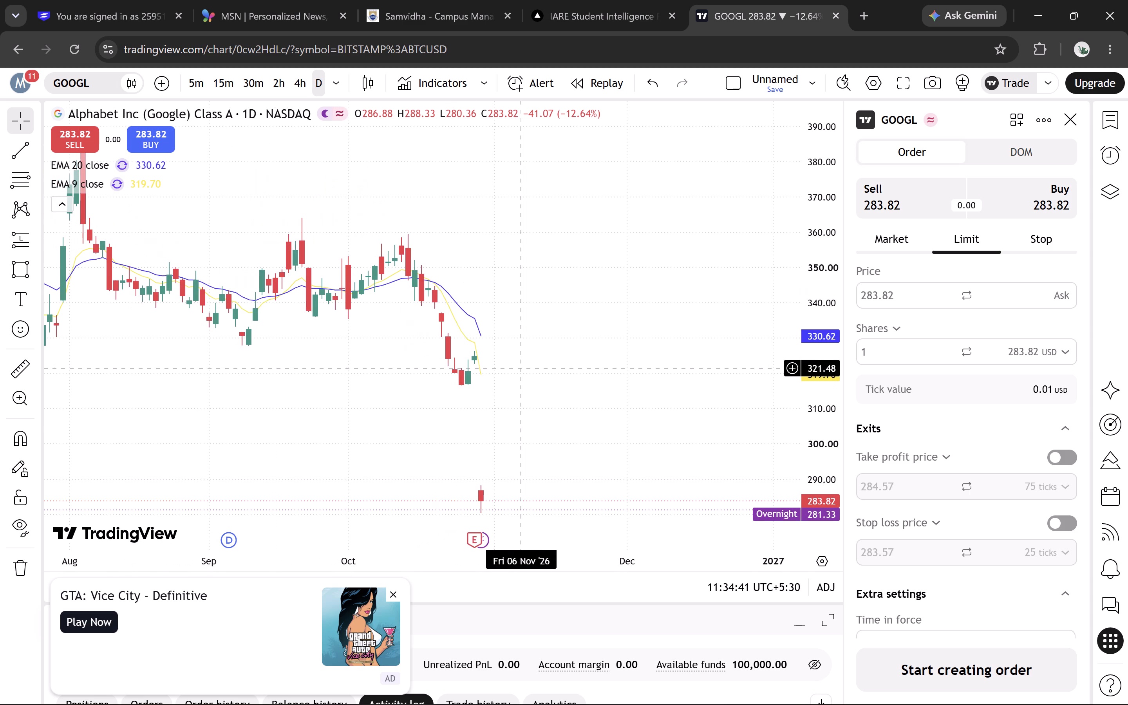
{"action": "scroll", "coordinate": [521, 368], "scroll_direction": "right", "scroll_amount": 1}
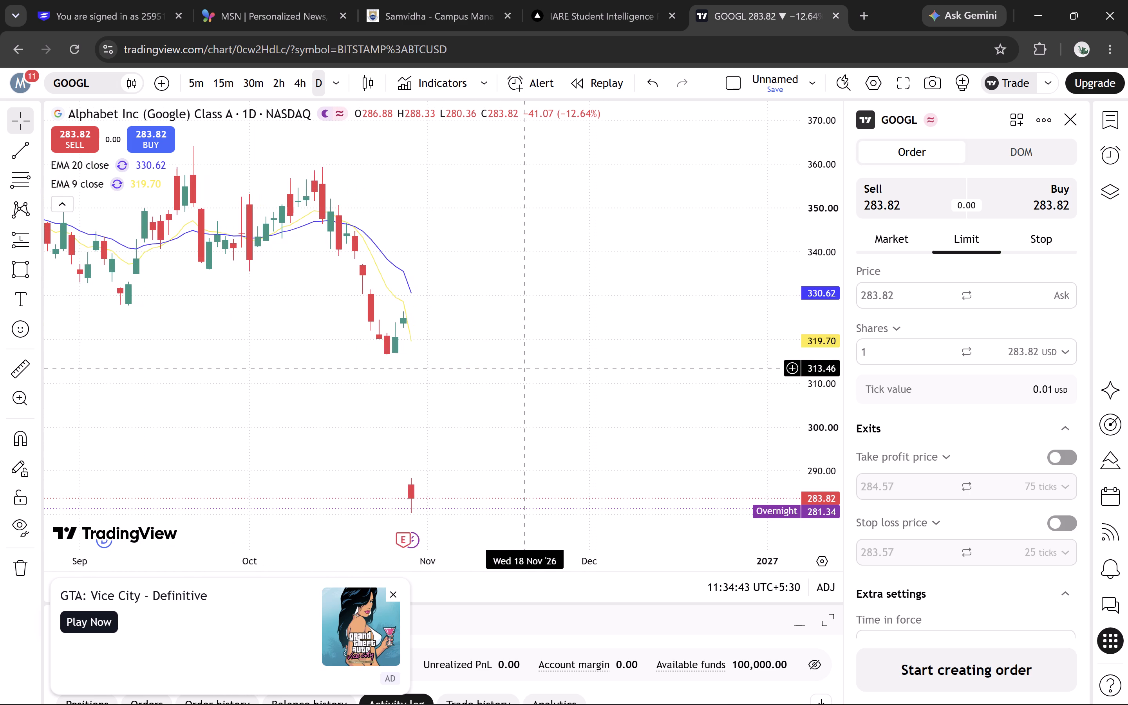
{"action": "scroll", "coordinate": [521, 368], "scroll_direction": "right", "scroll_amount": 1}
Search the symbols for apple and load the Apple Inc. stock (AAPL) on the chart.
{"action": "left_click", "coordinate": [96, 83]}
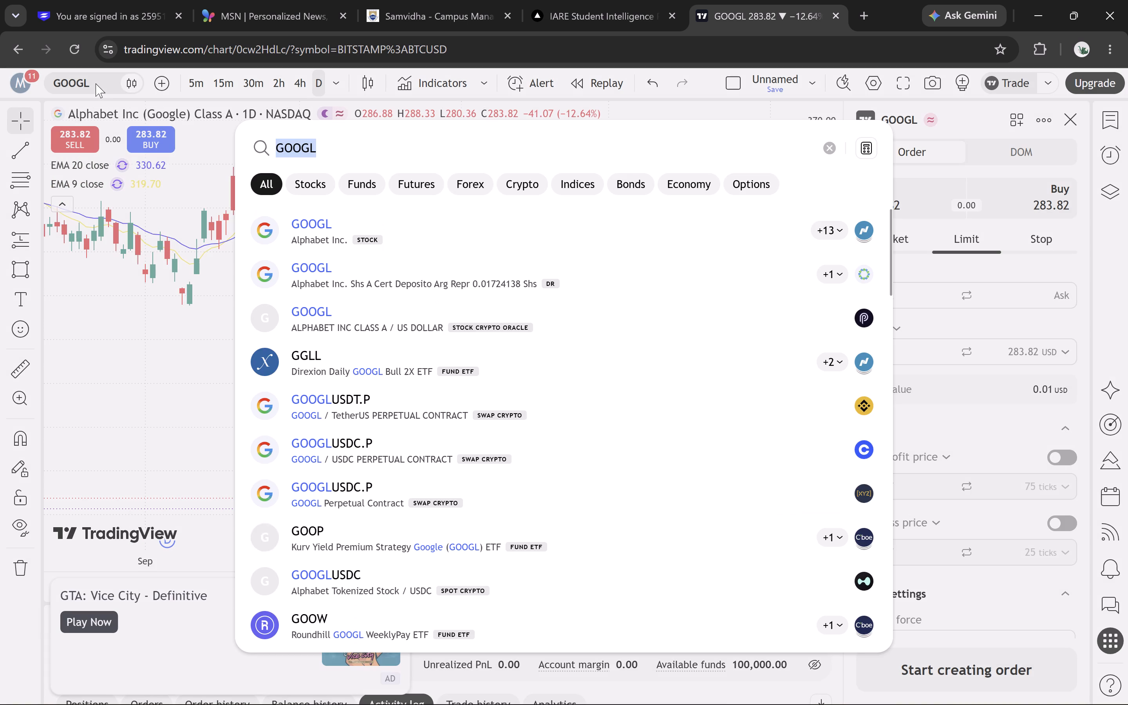
{"action": "key", "text": "BackSpace"}
{"action": "type", "text": "apple"}
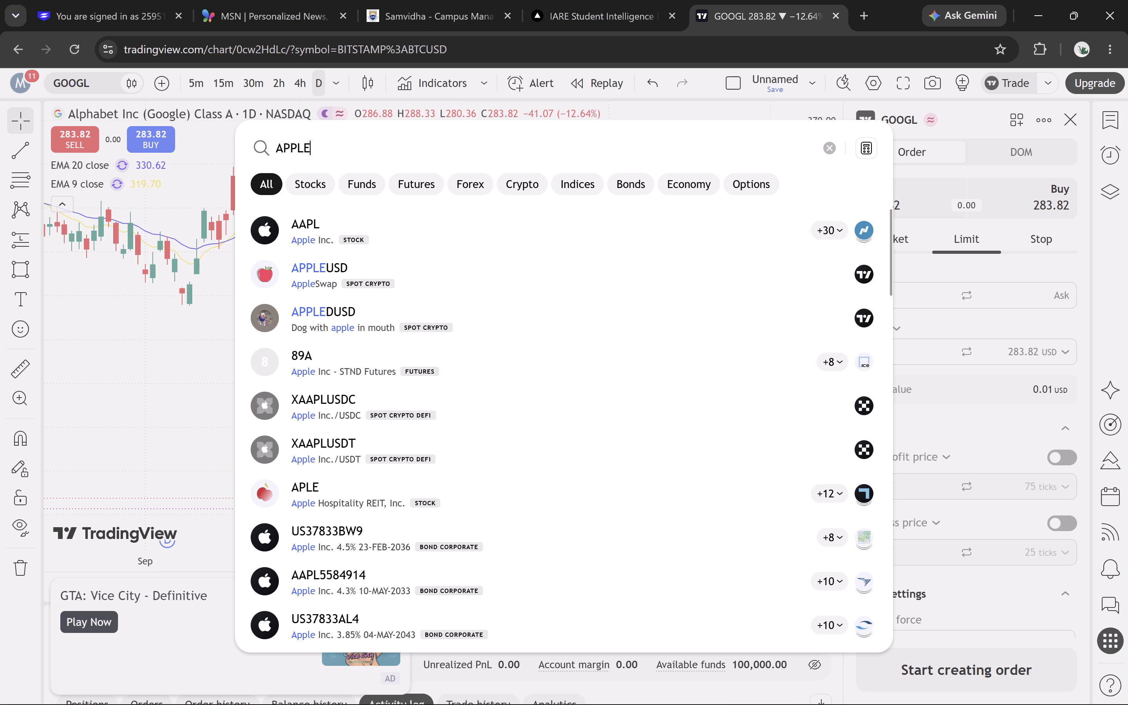
{"action": "left_click", "coordinate": [306, 234]}
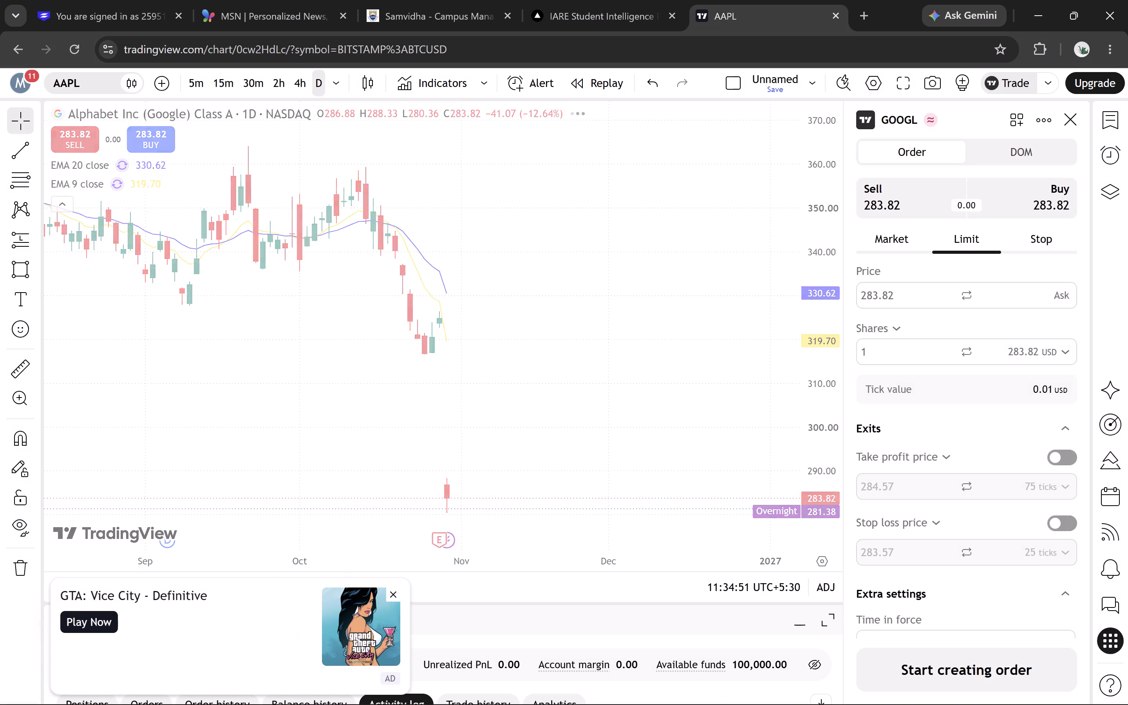
{"action": "left_click_drag", "start_coordinate": [476, 313], "coordinate": [462, 324]}
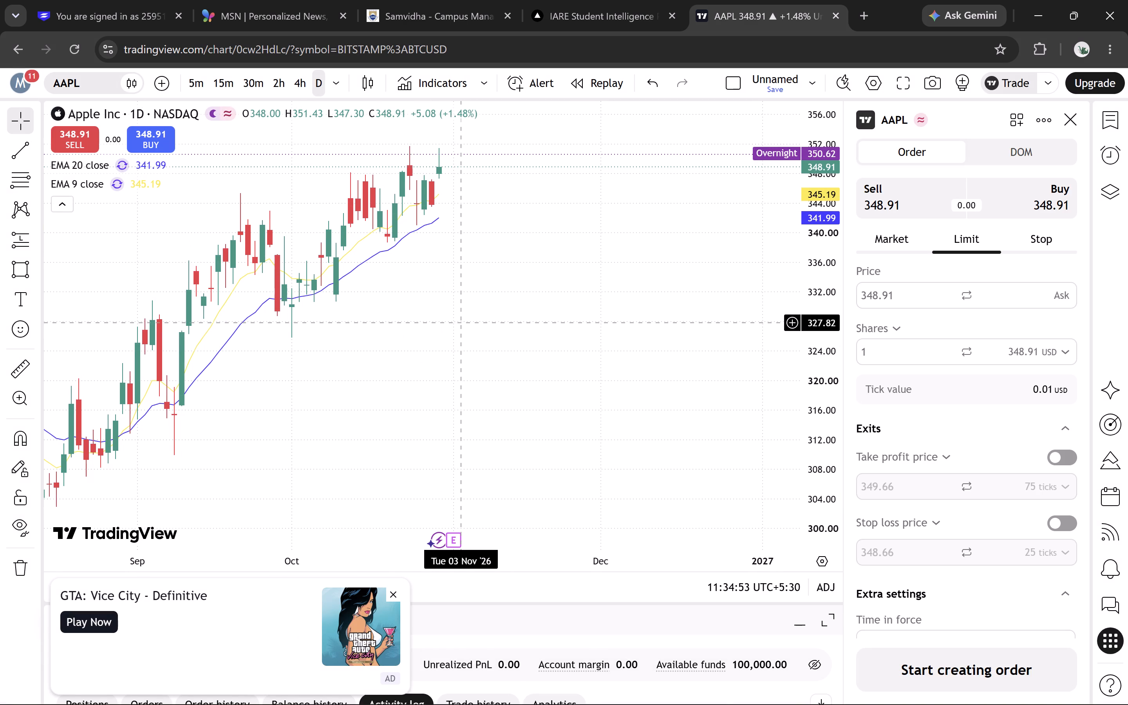
{"action": "left_click_drag", "start_coordinate": [462, 324], "coordinate": [465, 329]}
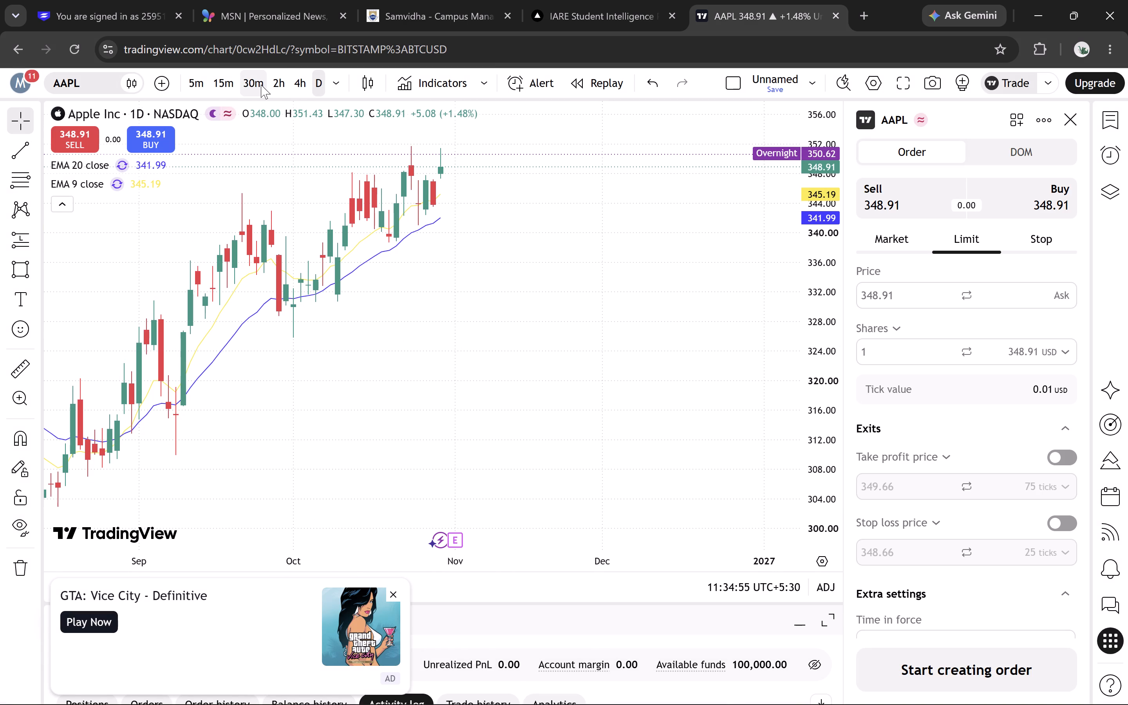
Compare the Apple chart at the 30-minute, 5-minute and 15-minute intervals, ending on the 2-hour interval.
{"action": "left_click", "coordinate": [261, 85]}
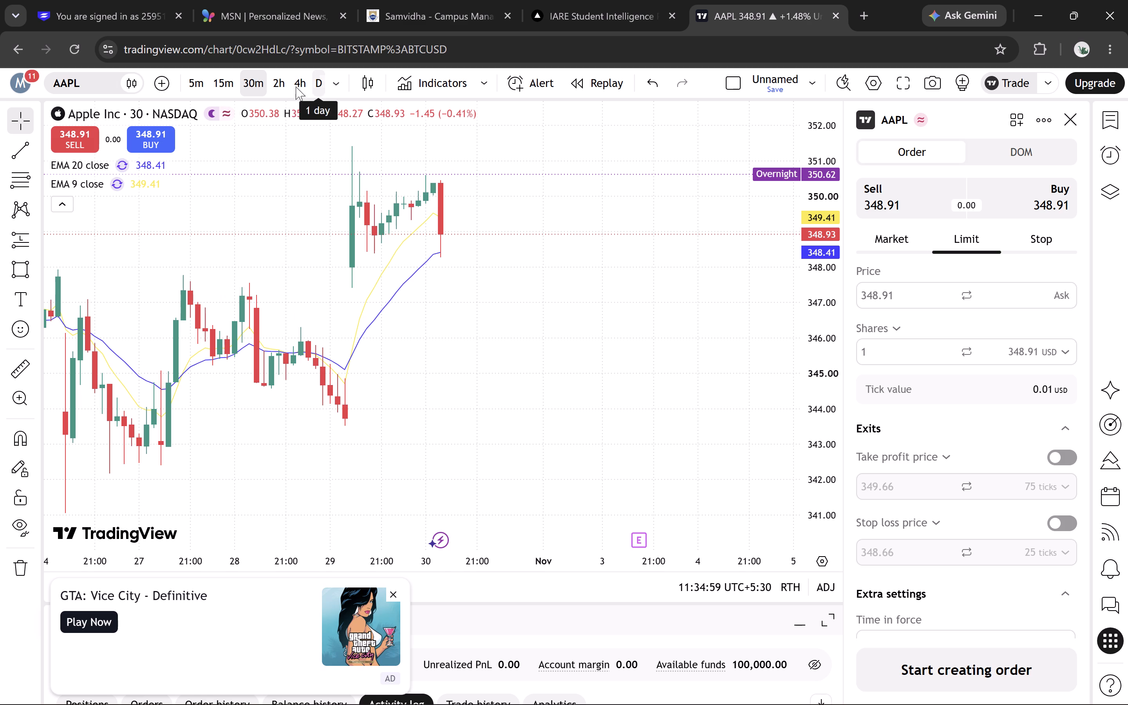
{"action": "left_click", "coordinate": [196, 80]}
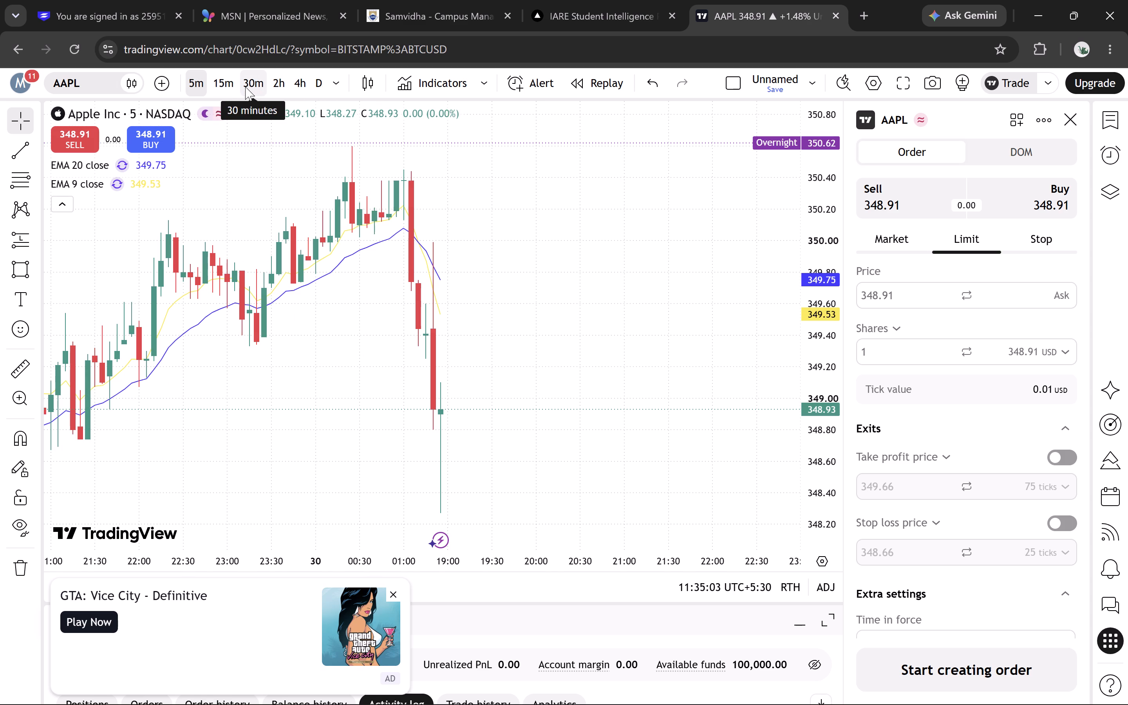
{"action": "left_click", "coordinate": [231, 87]}
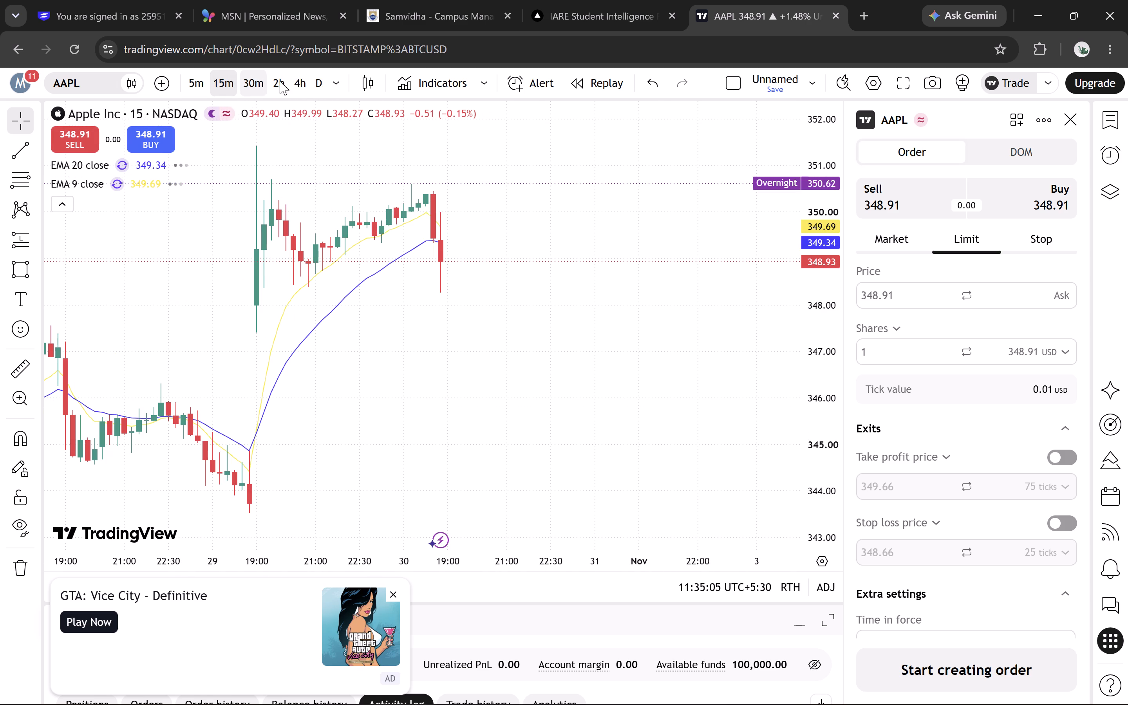
{"action": "left_click", "coordinate": [279, 78]}
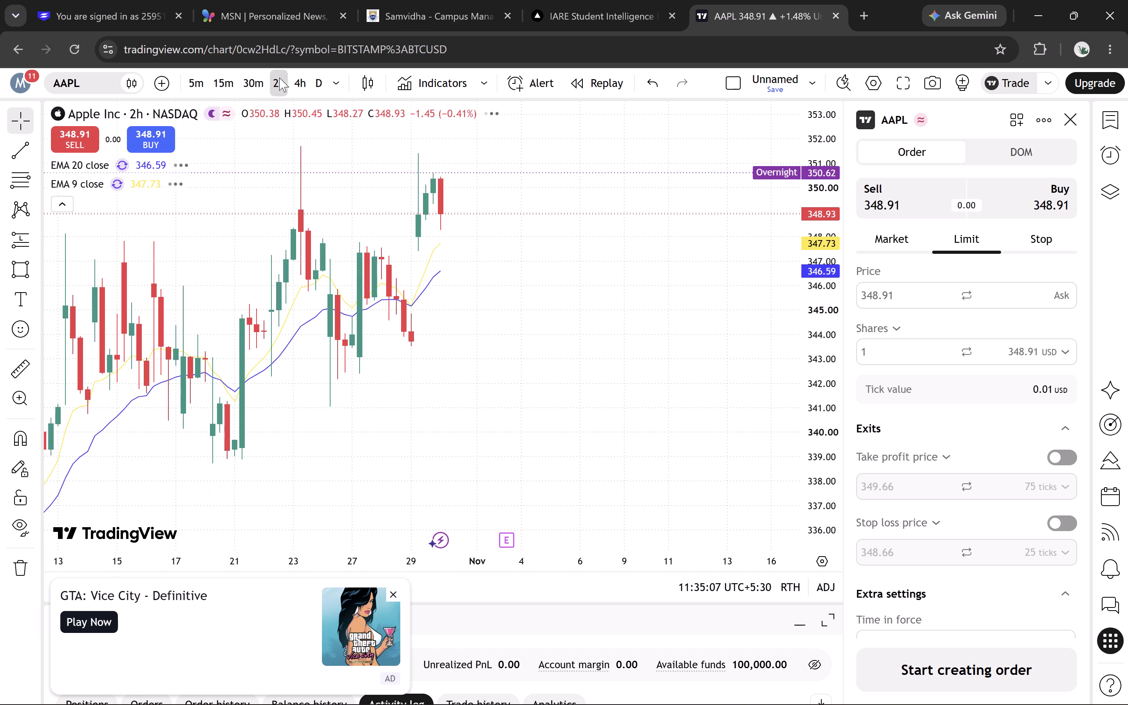
{"action": "scroll", "coordinate": [380, 263], "scroll_direction": "up", "scroll_amount": 1}
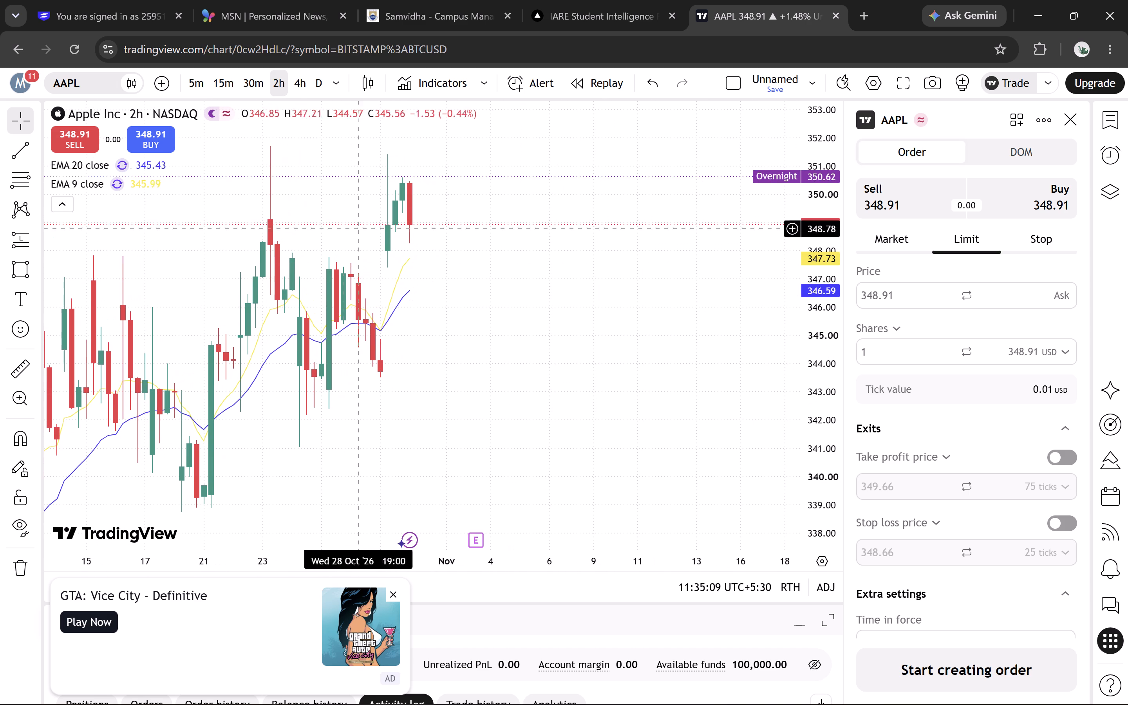
Switch the Apple chart to the 4-hour and then the daily interval and examine the most recent candles.
{"action": "left_click", "coordinate": [304, 91]}
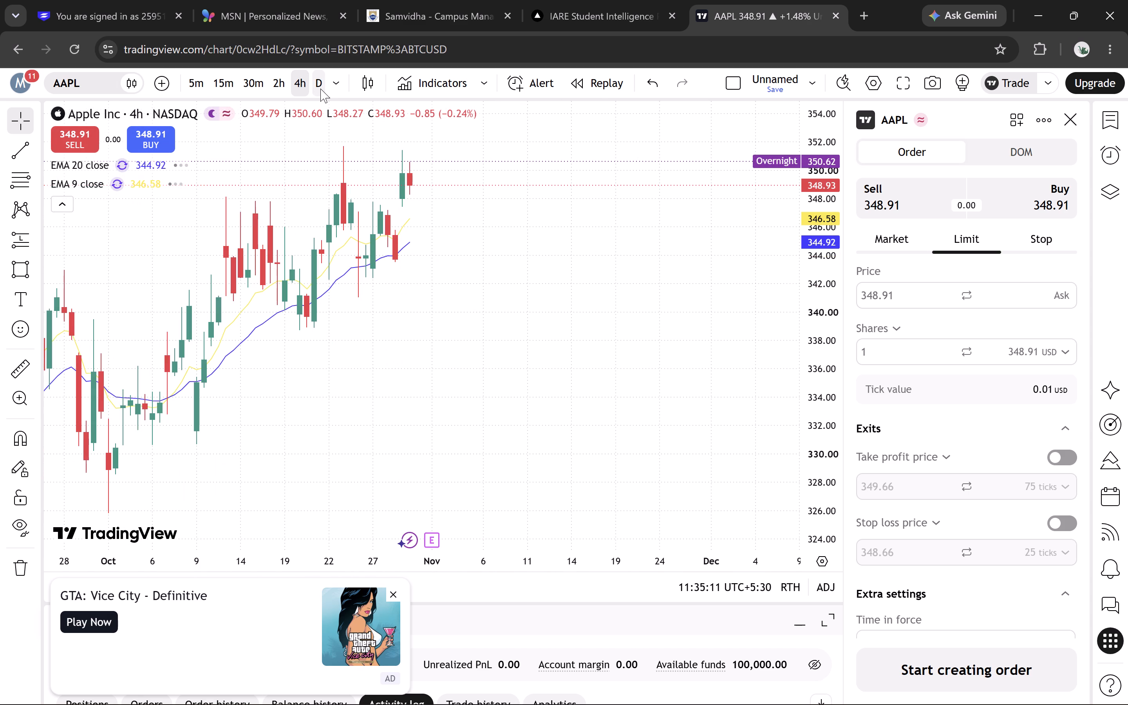
{"action": "left_click", "coordinate": [320, 89]}
{"action": "scroll", "coordinate": [459, 203], "scroll_direction": "up", "scroll_amount": 1}
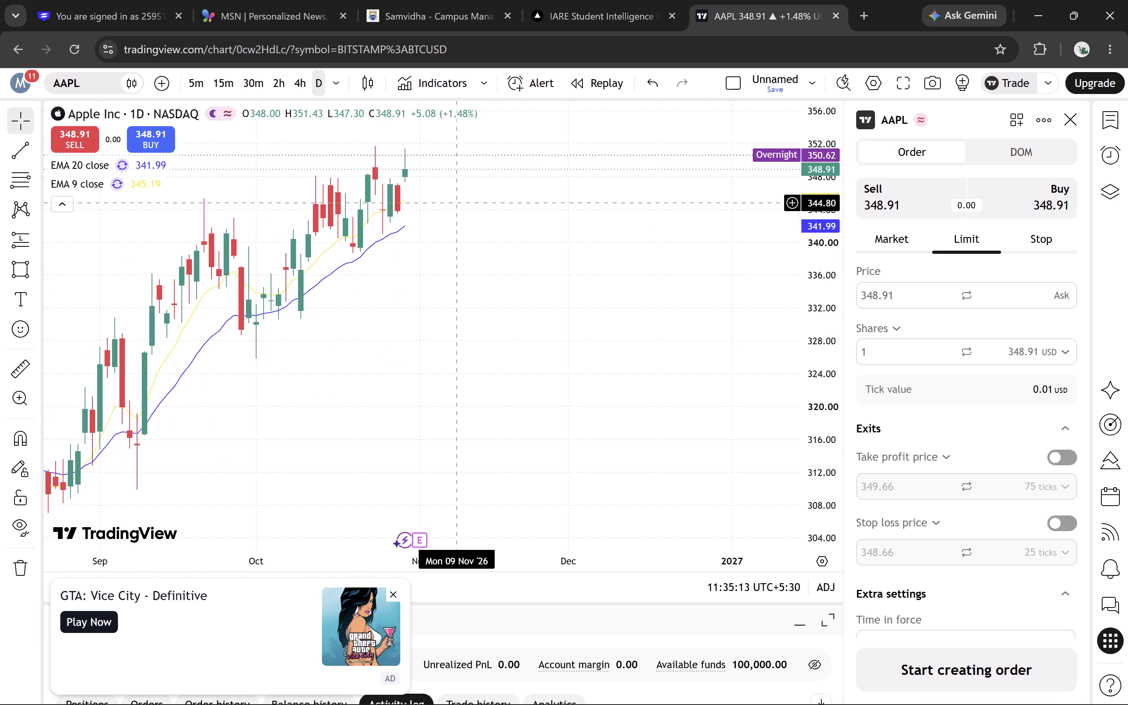
{"action": "scroll", "coordinate": [459, 203], "scroll_direction": "up", "scroll_amount": 3}
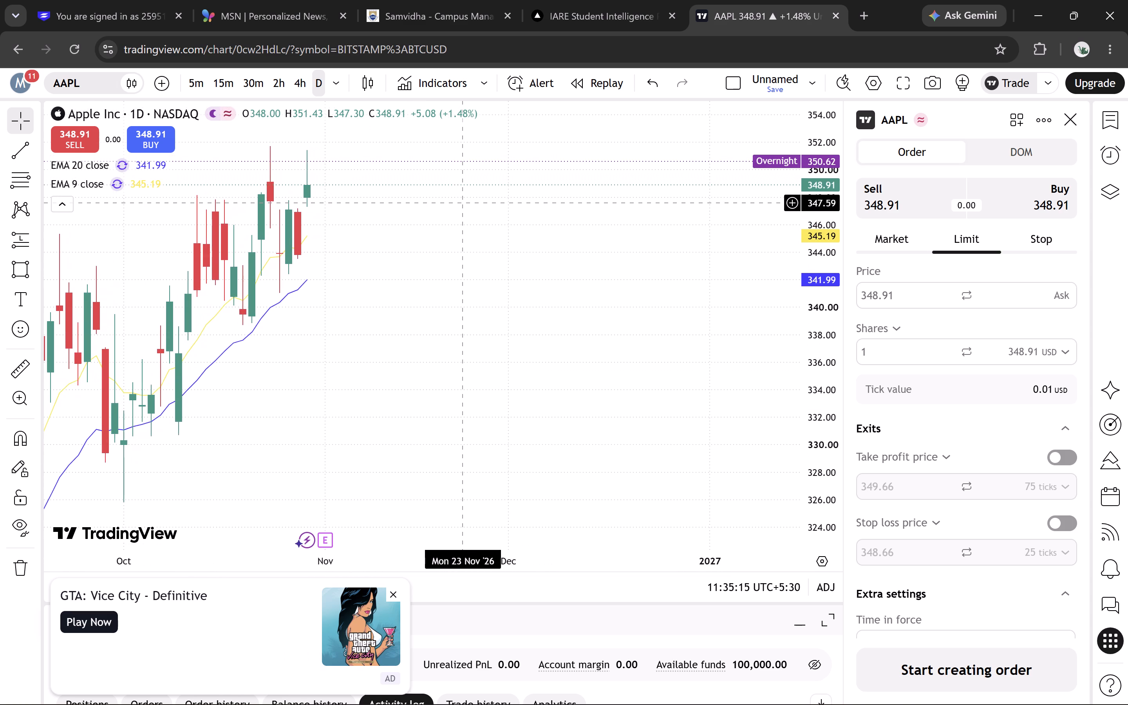
{"action": "scroll", "coordinate": [459, 203], "scroll_direction": "up", "scroll_amount": 1}
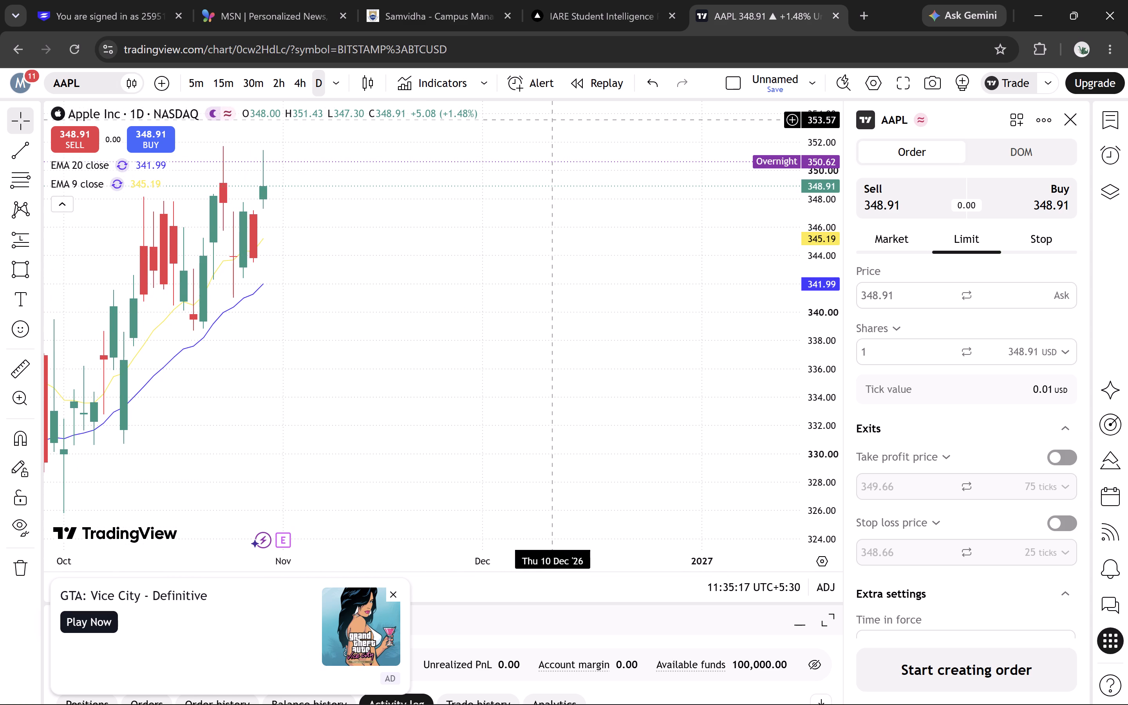
Place a paper limit buy order for 20 Apple shares at 348.91 with take profit at 355 and stop loss at 340.
{"action": "left_click", "coordinate": [891, 365]}
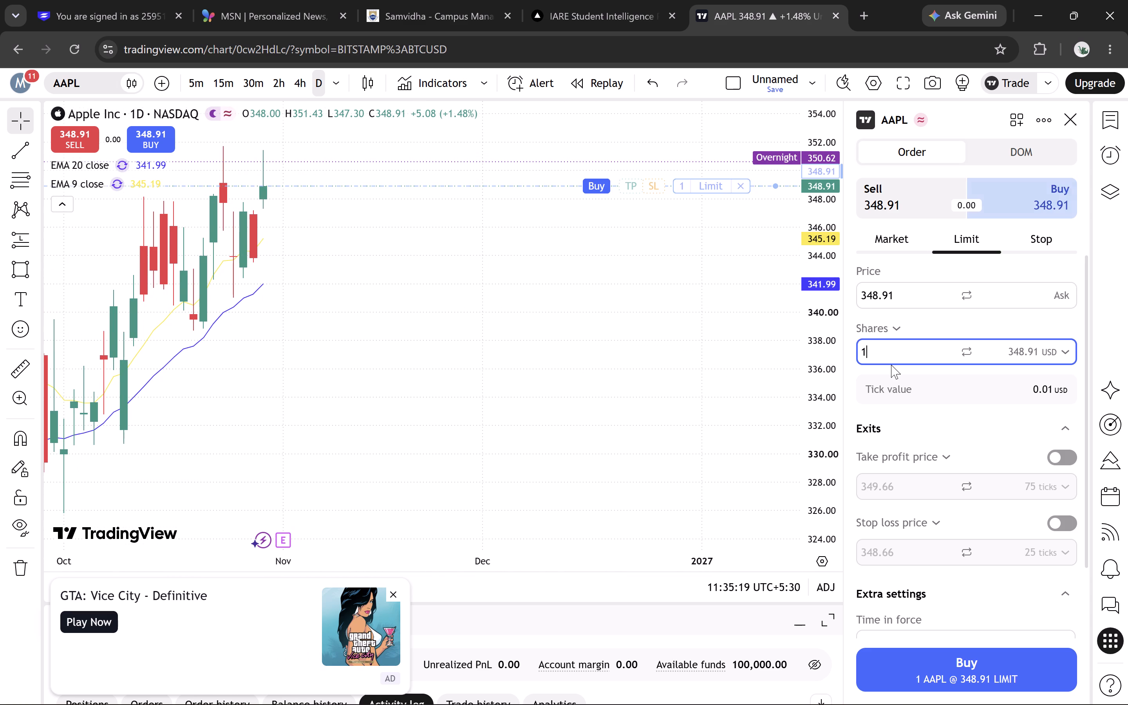
{"action": "key", "text": "BackSpace"}
{"action": "type", "text": "20"}
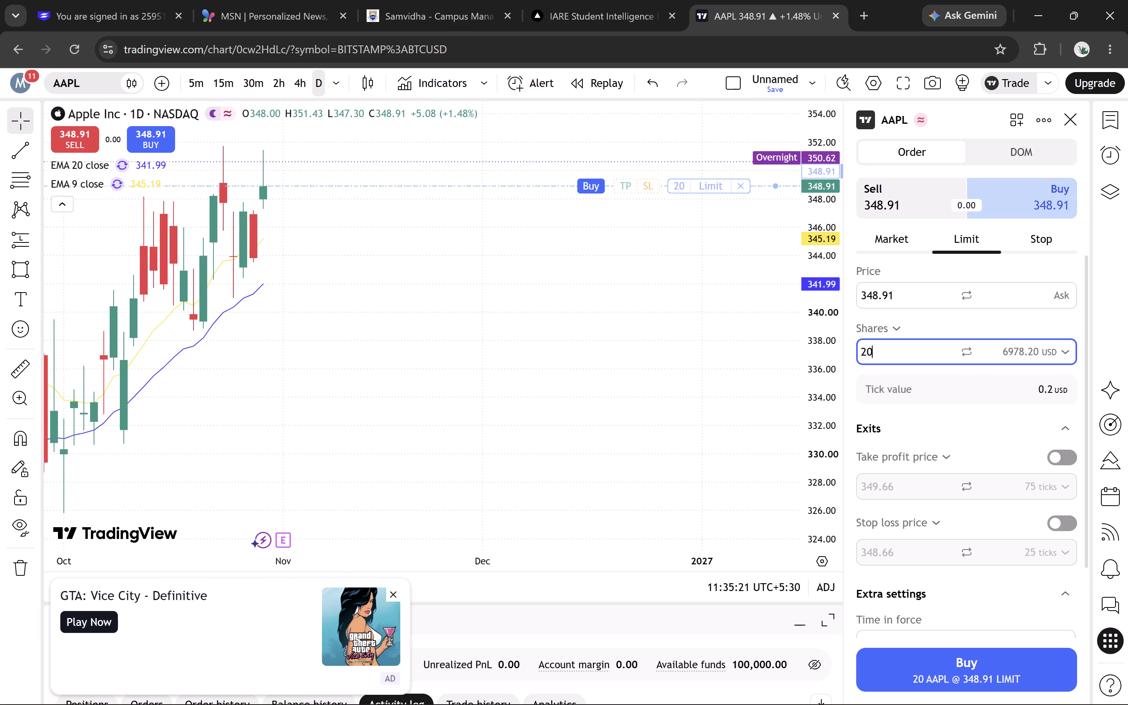
{"action": "left_click", "coordinate": [1067, 457]}
{"action": "left_click", "coordinate": [1063, 527]}
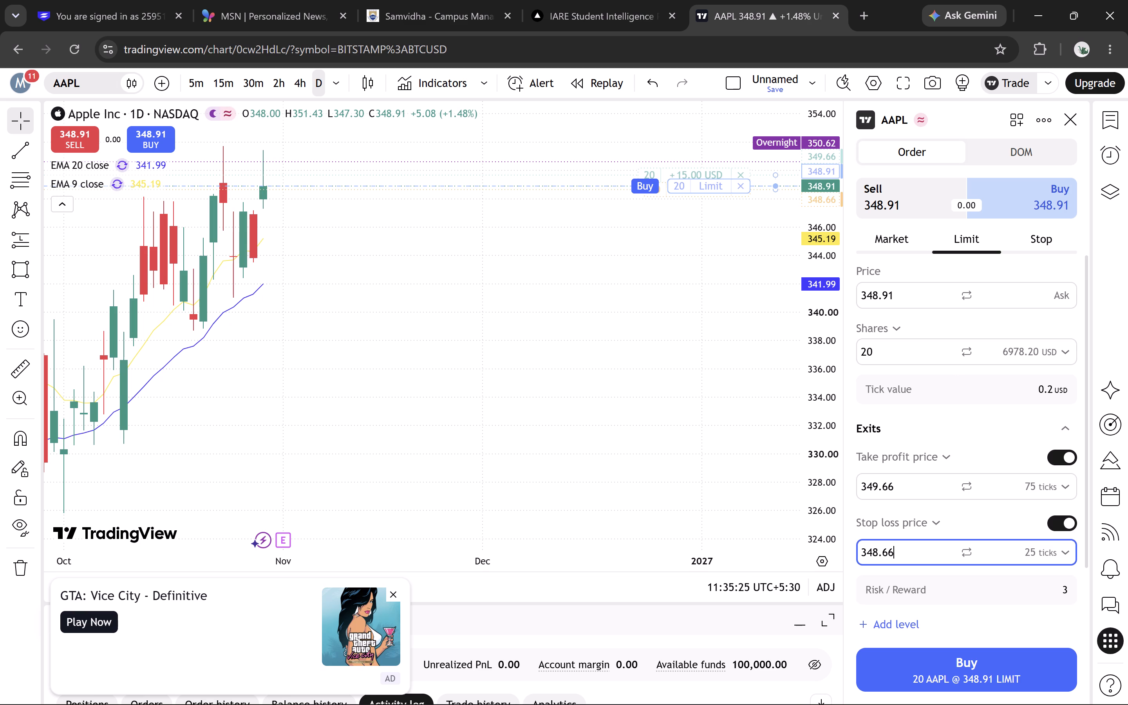
{"action": "left_click", "coordinate": [925, 491]}
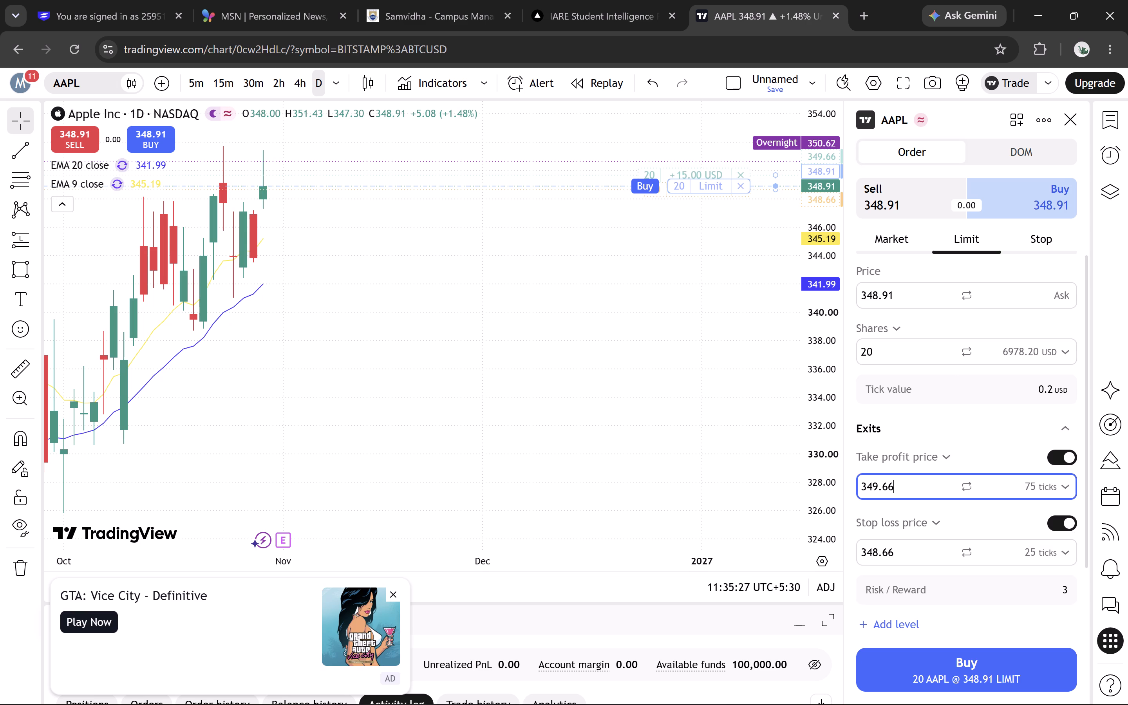
{"action": "key", "text": "ctrl+BackSpace"}
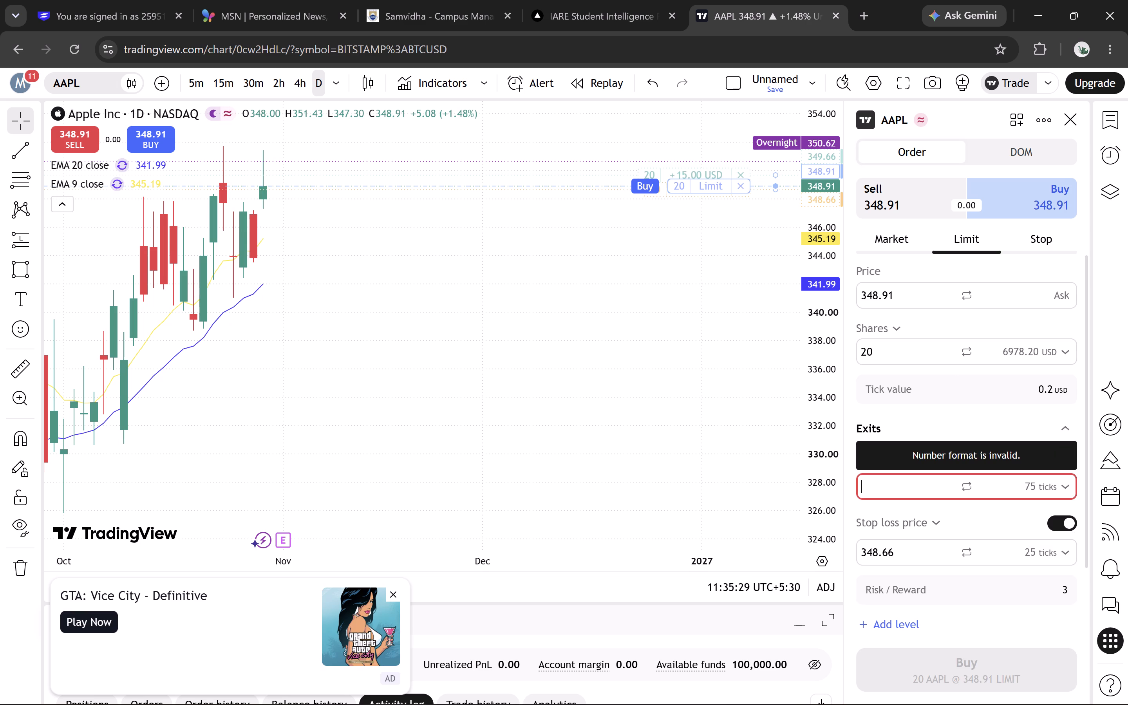
{"action": "key", "text": "3"}
{"action": "type", "text": "55"}
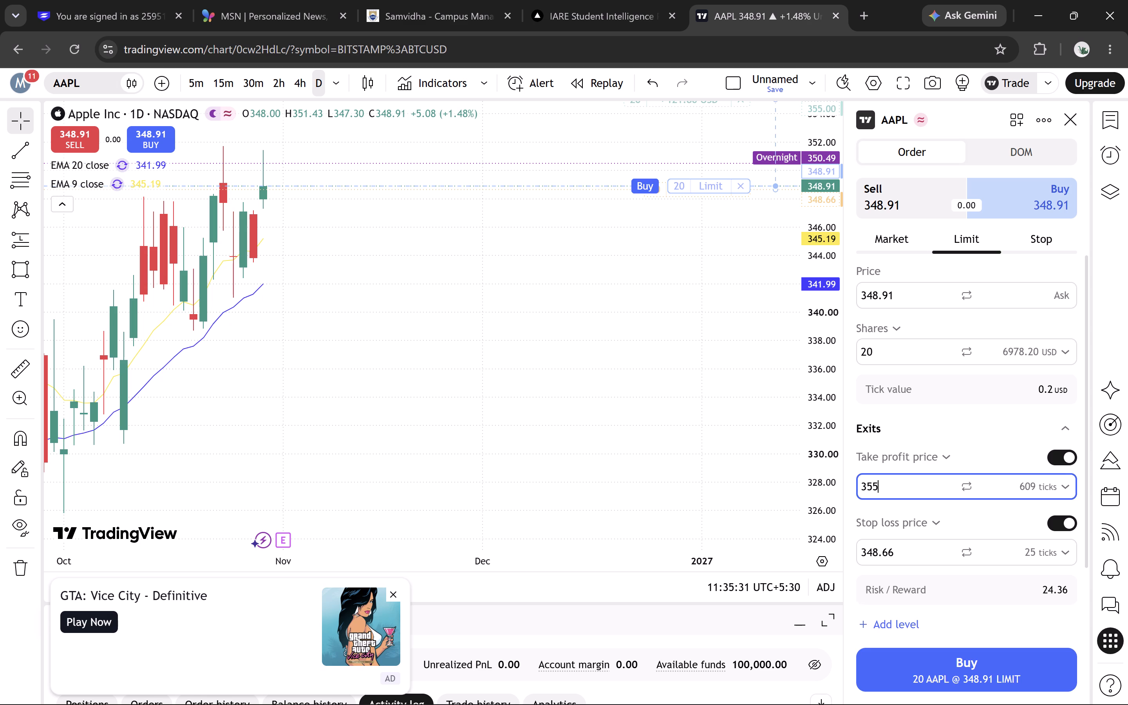
{"action": "left_click", "coordinate": [905, 559]}
{"action": "key", "text": "ctrl+BackSpace"}
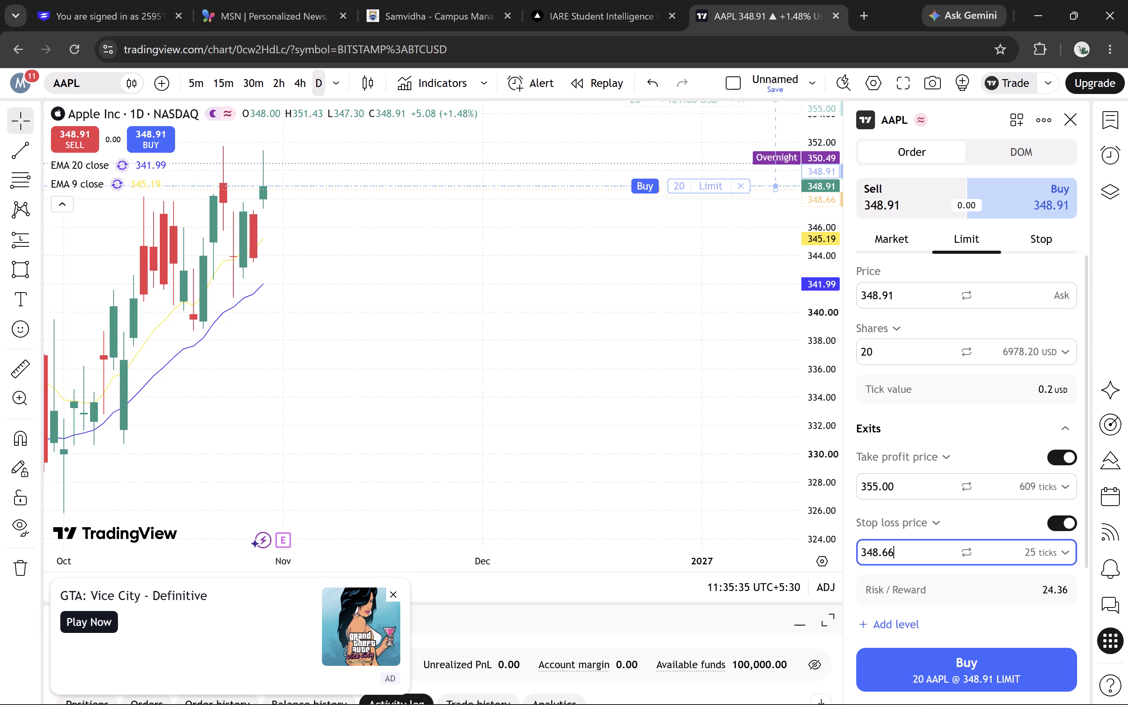
{"action": "type", "text": "34"}
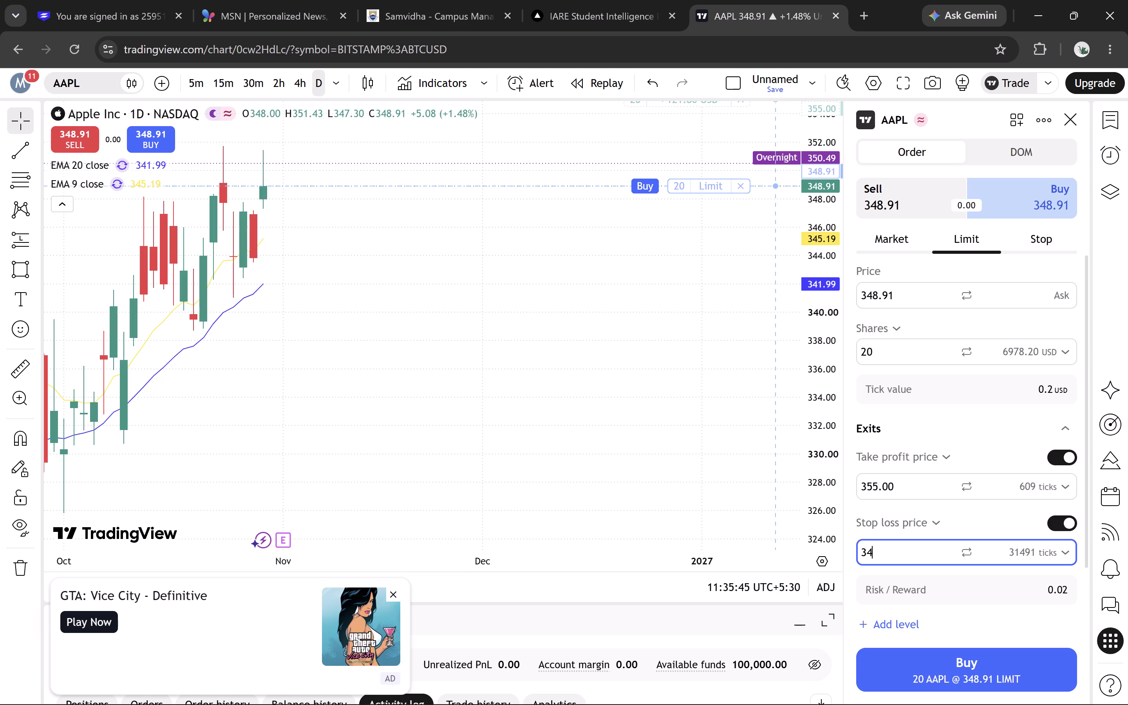
{"action": "key", "text": "0"}
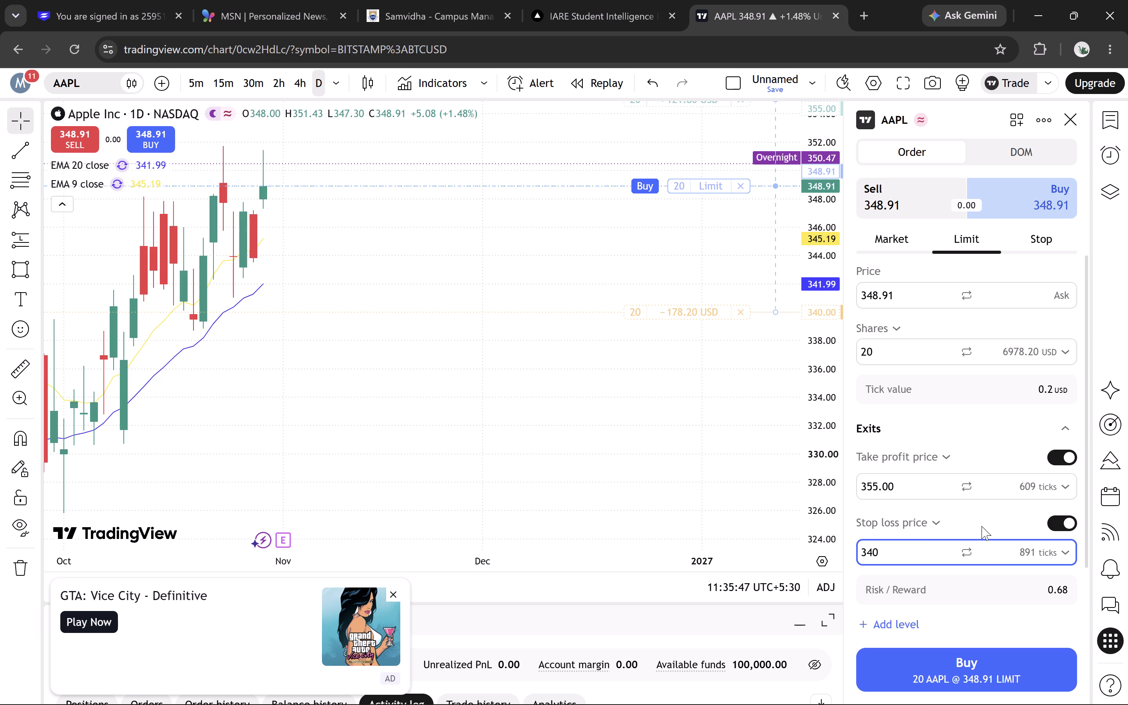
{"action": "left_click", "coordinate": [941, 665]}
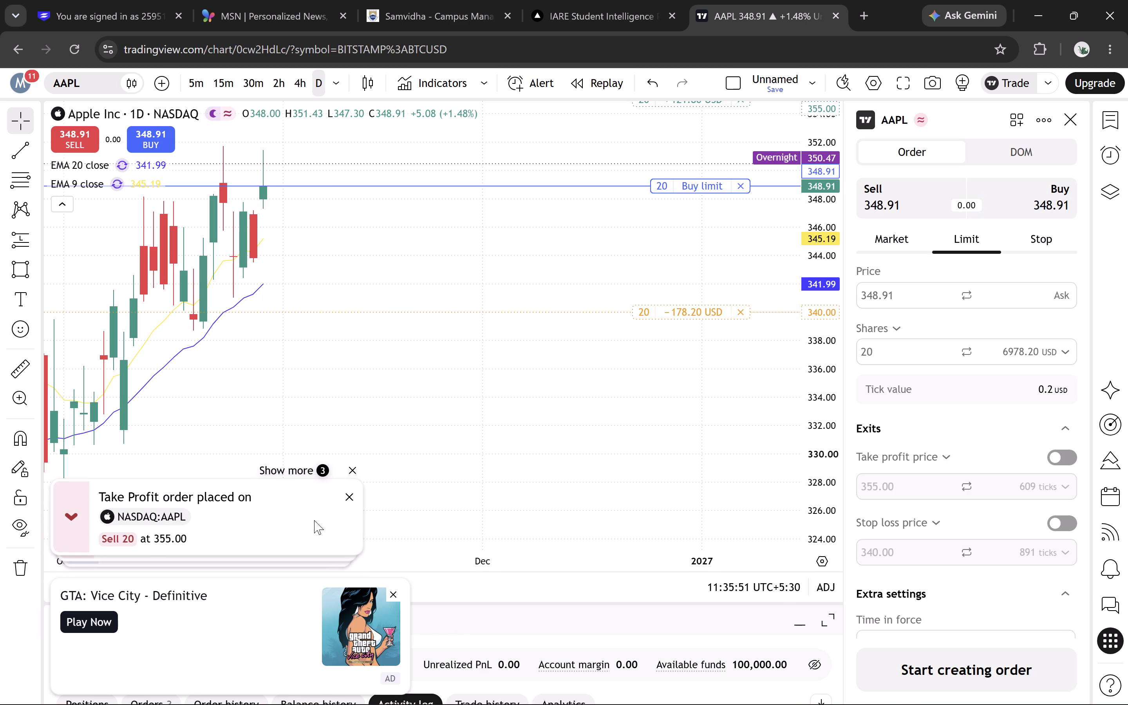
Dismiss the advertisement and the order notifications, and maximize the Paper Trading account view.
{"action": "left_click", "coordinate": [304, 521]}
{"action": "left_click", "coordinate": [396, 598]}
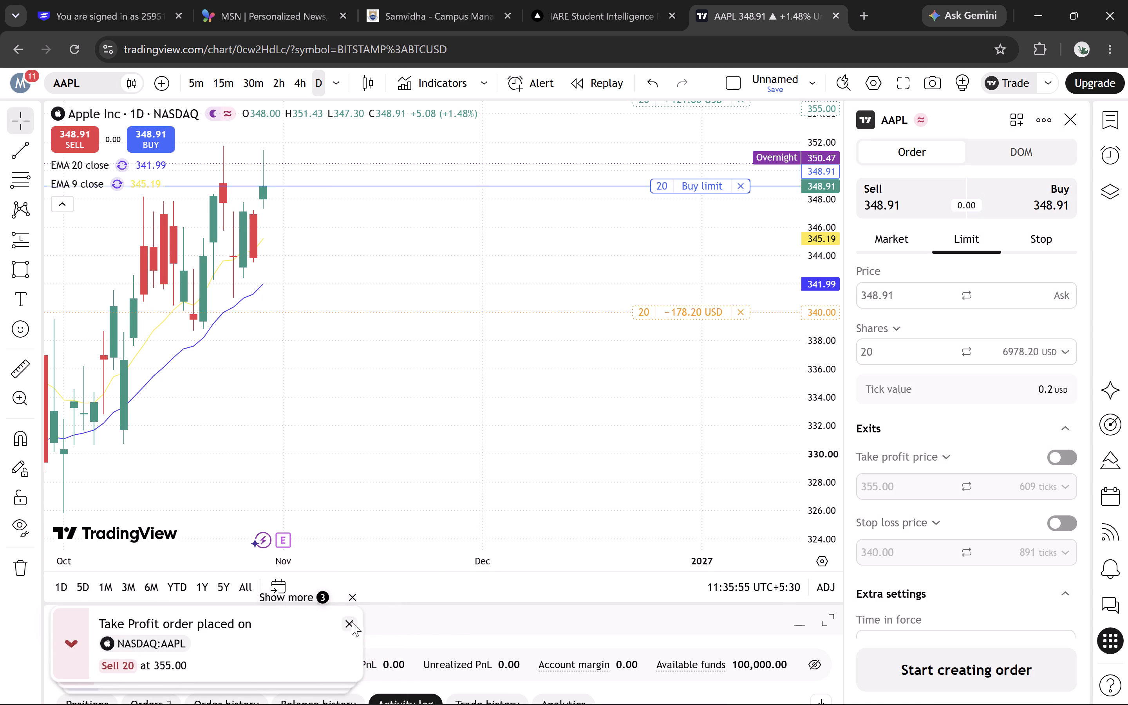
{"action": "left_click", "coordinate": [351, 621]}
{"action": "double_click", "coordinate": [351, 621]}
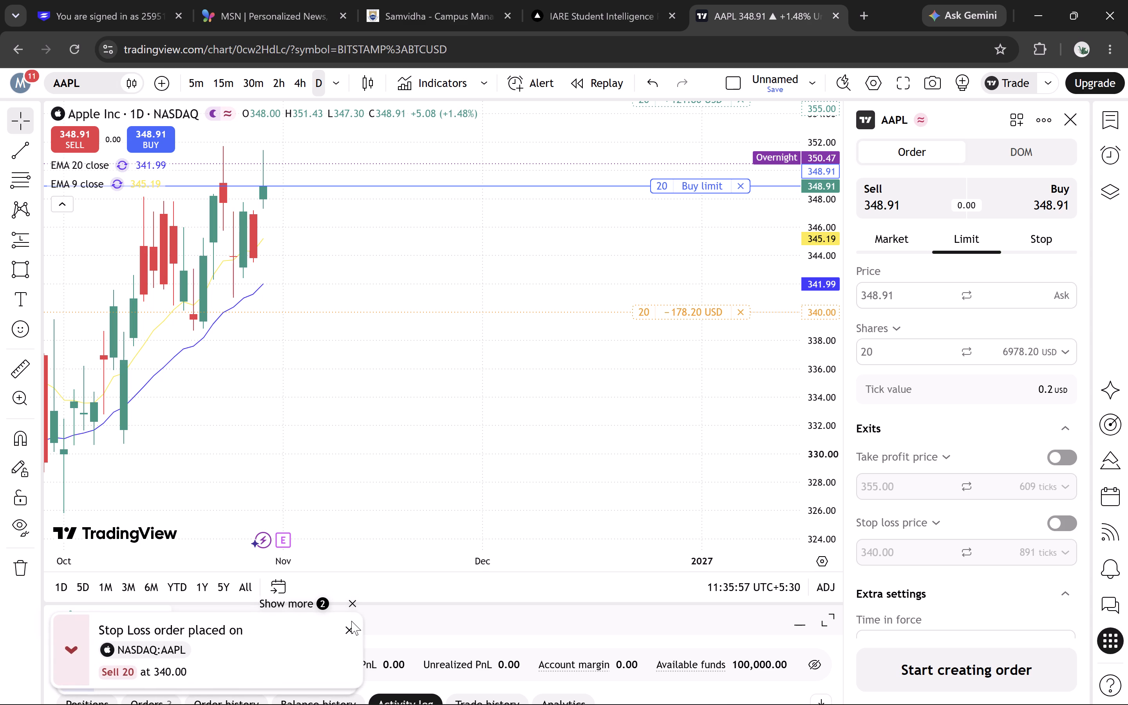
{"action": "left_click", "coordinate": [828, 621]}
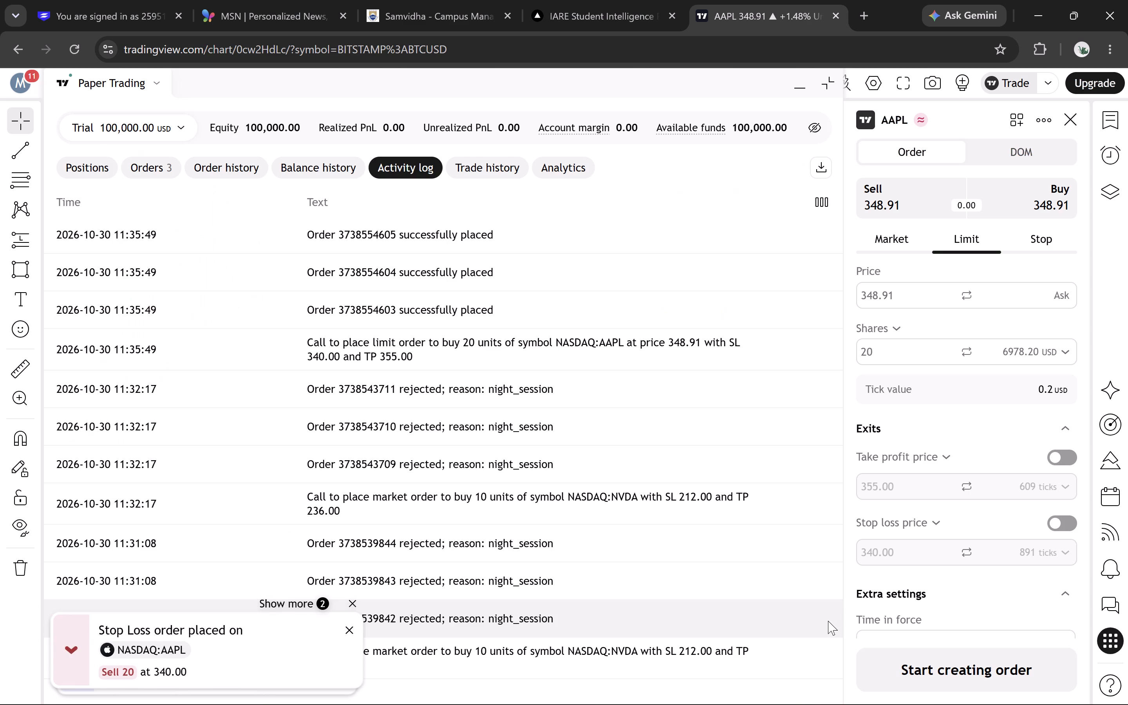
{"action": "left_click", "coordinate": [348, 606]}
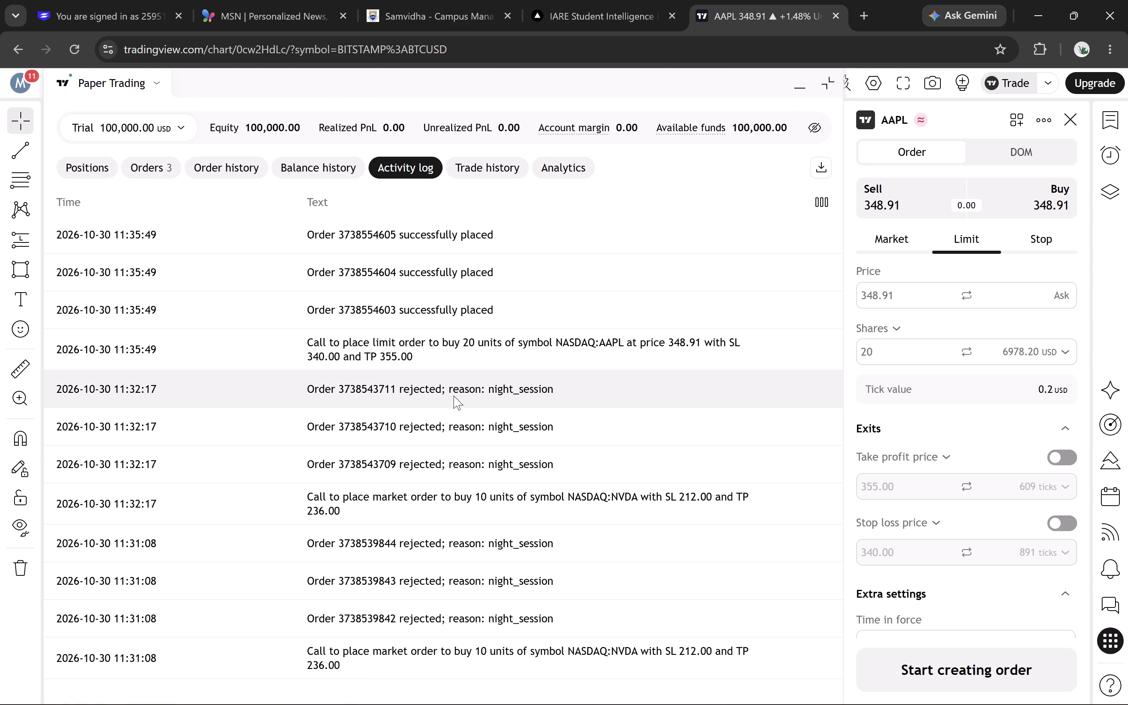
Examine the paper trading orders list, checking the Apple and NVIDIA orders' prices, exits and statuses.
{"action": "scroll", "coordinate": [454, 396], "scroll_direction": "left", "scroll_amount": 4}
{"action": "left_click", "coordinate": [152, 168]}
{"action": "scroll", "coordinate": [429, 325], "scroll_direction": "up", "scroll_amount": 1}
{"action": "scroll", "coordinate": [429, 325], "scroll_direction": "left", "scroll_amount": 3}
{"action": "scroll", "coordinate": [429, 325], "scroll_direction": "right", "scroll_amount": 2}
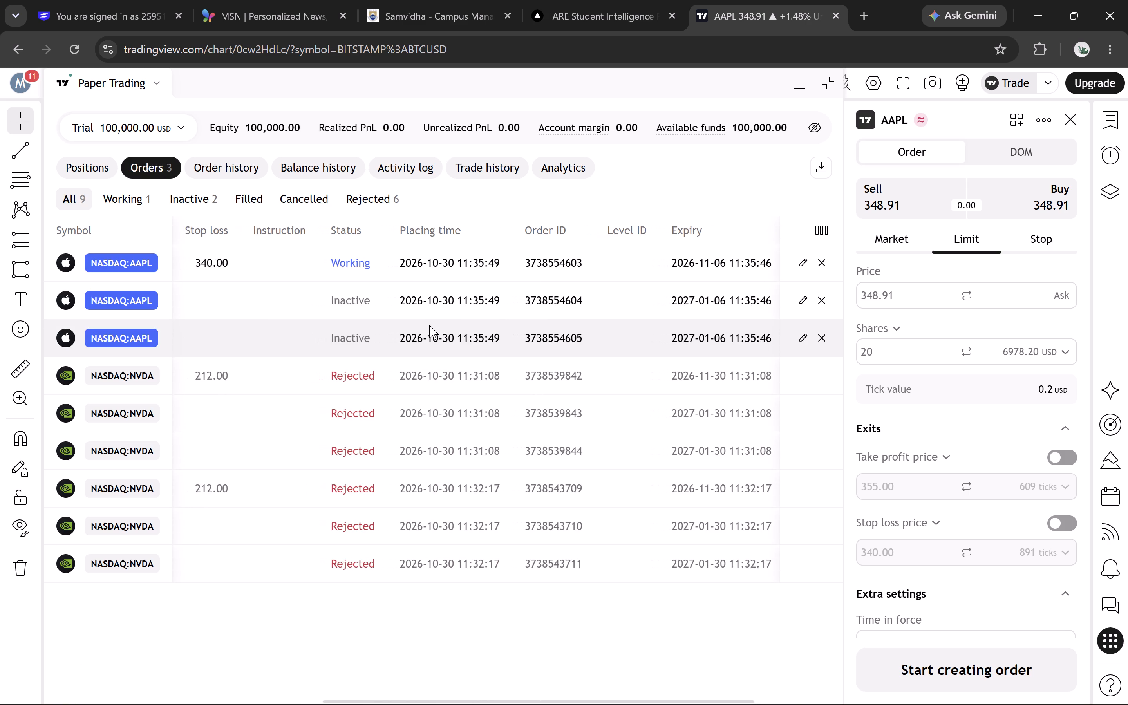
{"action": "scroll", "coordinate": [429, 325], "scroll_direction": "right", "scroll_amount": 2}
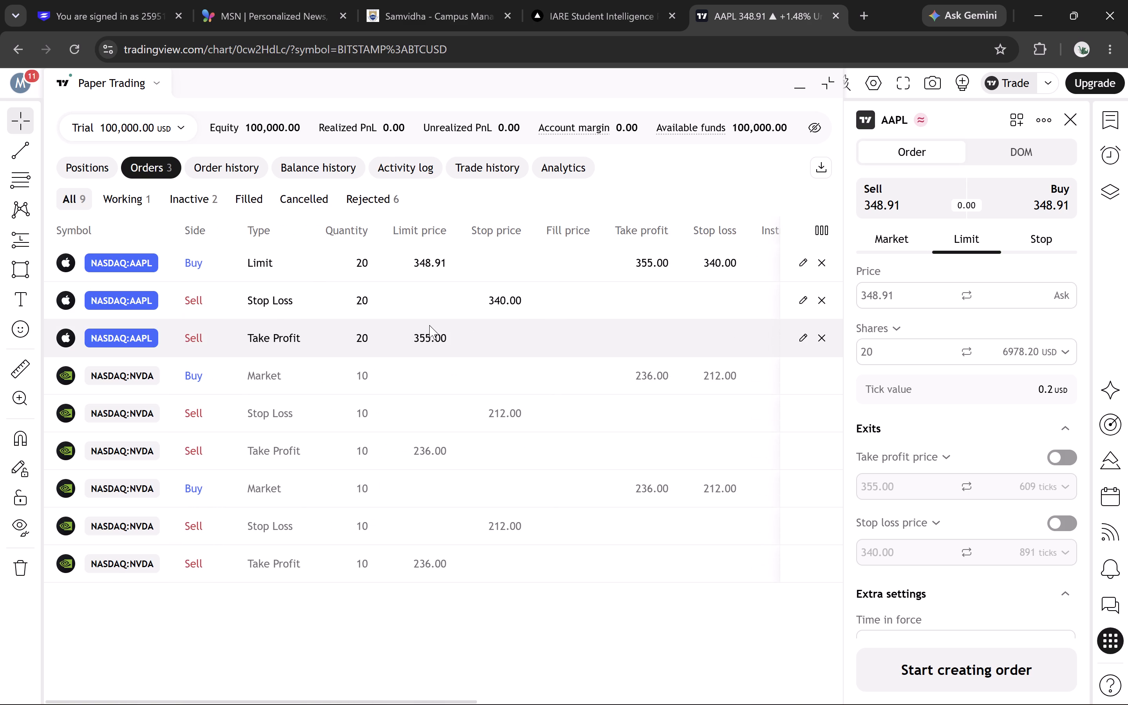
{"action": "scroll", "coordinate": [429, 325], "scroll_direction": "left", "scroll_amount": 3}
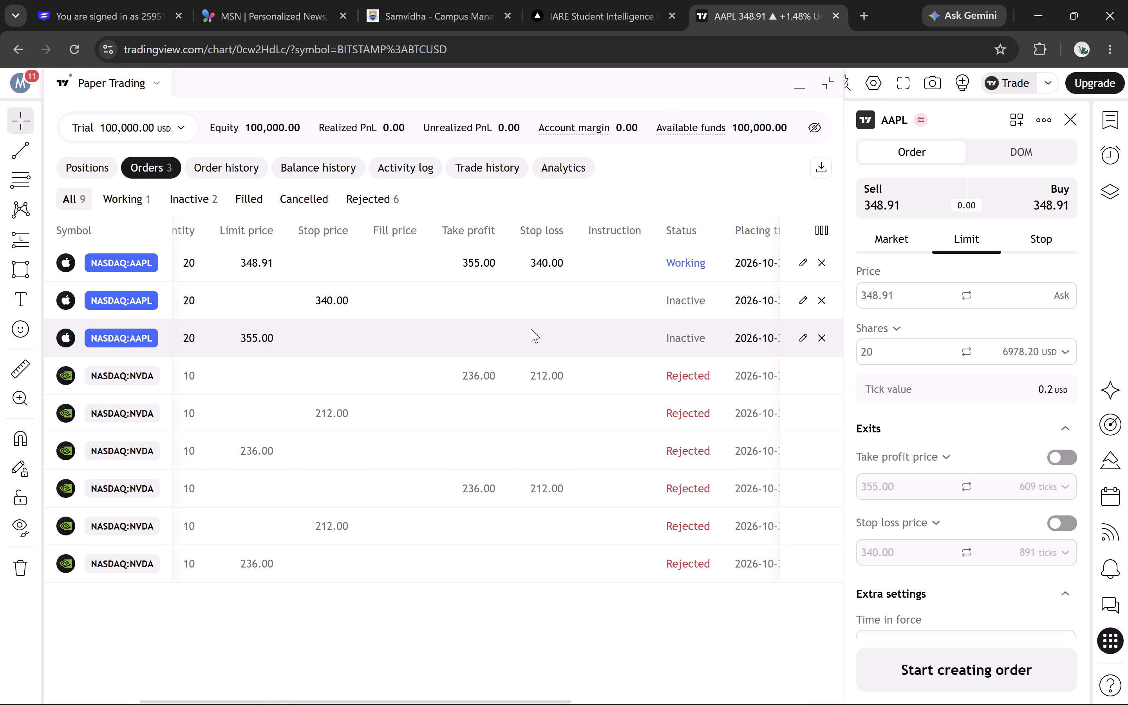
{"action": "scroll", "coordinate": [531, 329], "scroll_direction": "right", "scroll_amount": 1}
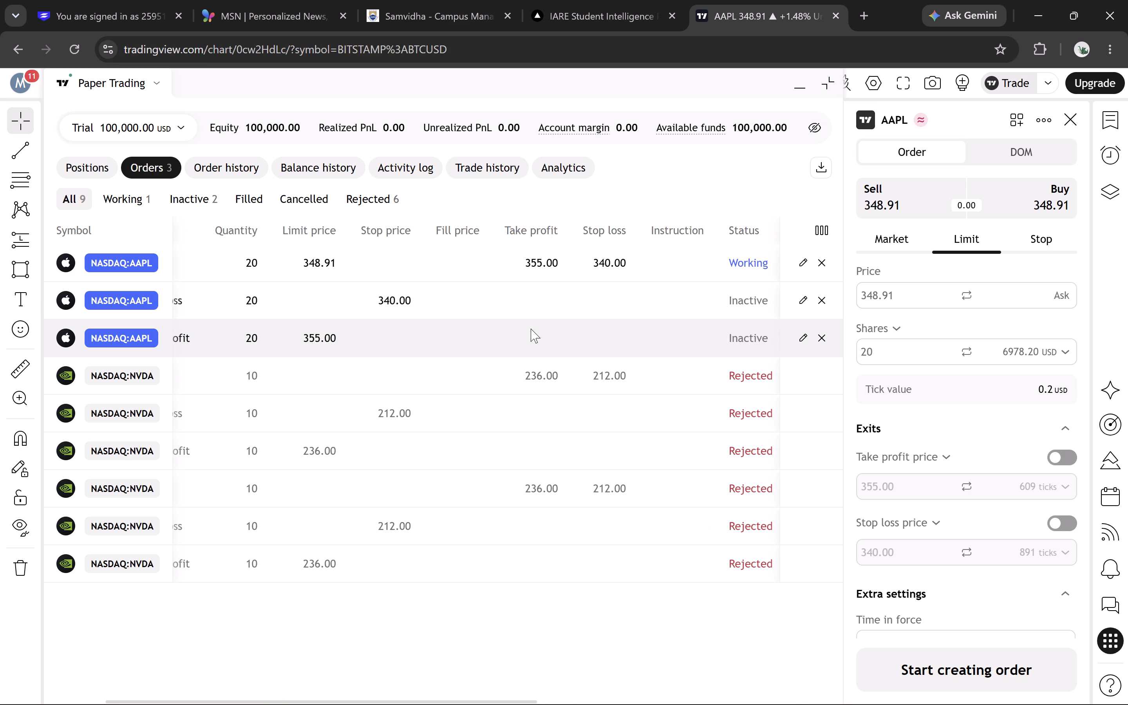
{"action": "scroll", "coordinate": [531, 329], "scroll_direction": "right", "scroll_amount": 1}
Switch to Calculator, change it to Standard mode, multiply 7 by 20, and close it.
{"action": "left_click", "coordinate": [569, 0]}
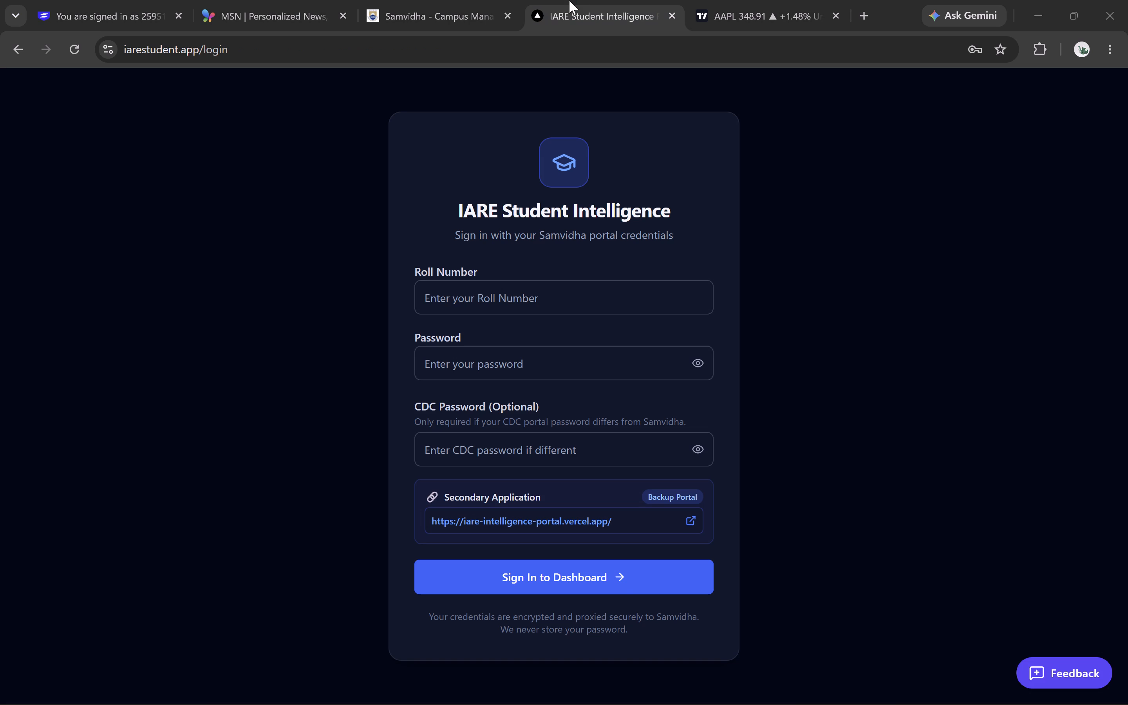
{"action": "type", "text": "7*"}
{"action": "left_click", "coordinate": [569, 0]}
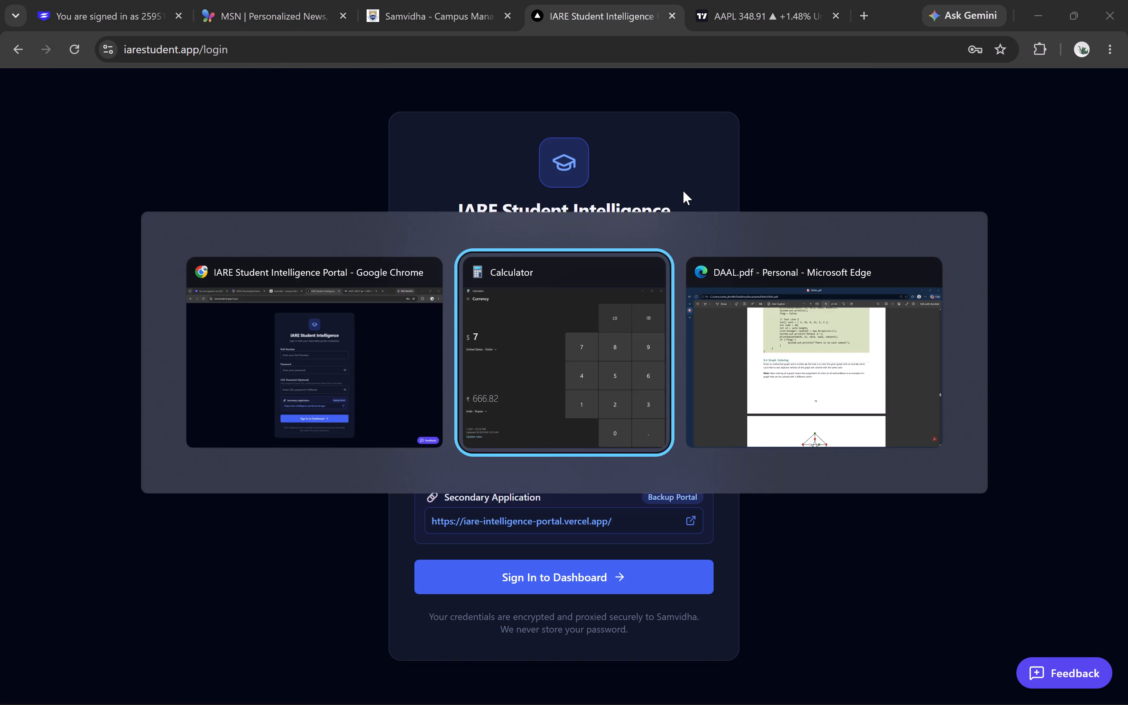
{"action": "left_click", "coordinate": [91, 113]}
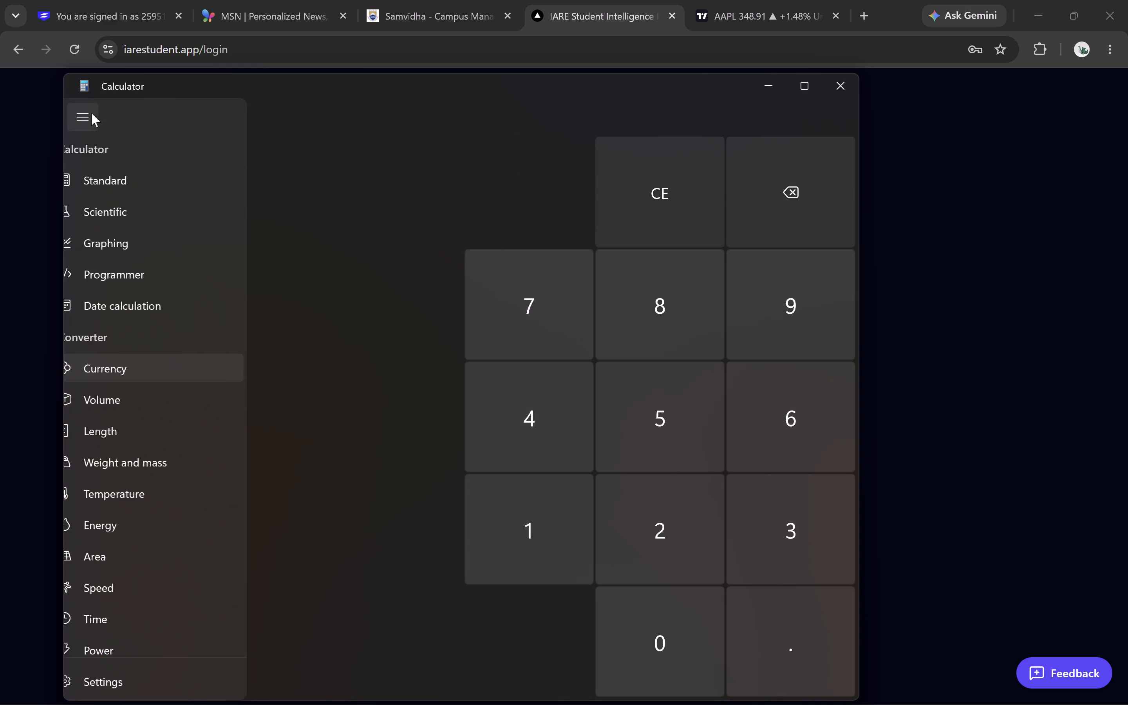
{"action": "left_click", "coordinate": [127, 175]}
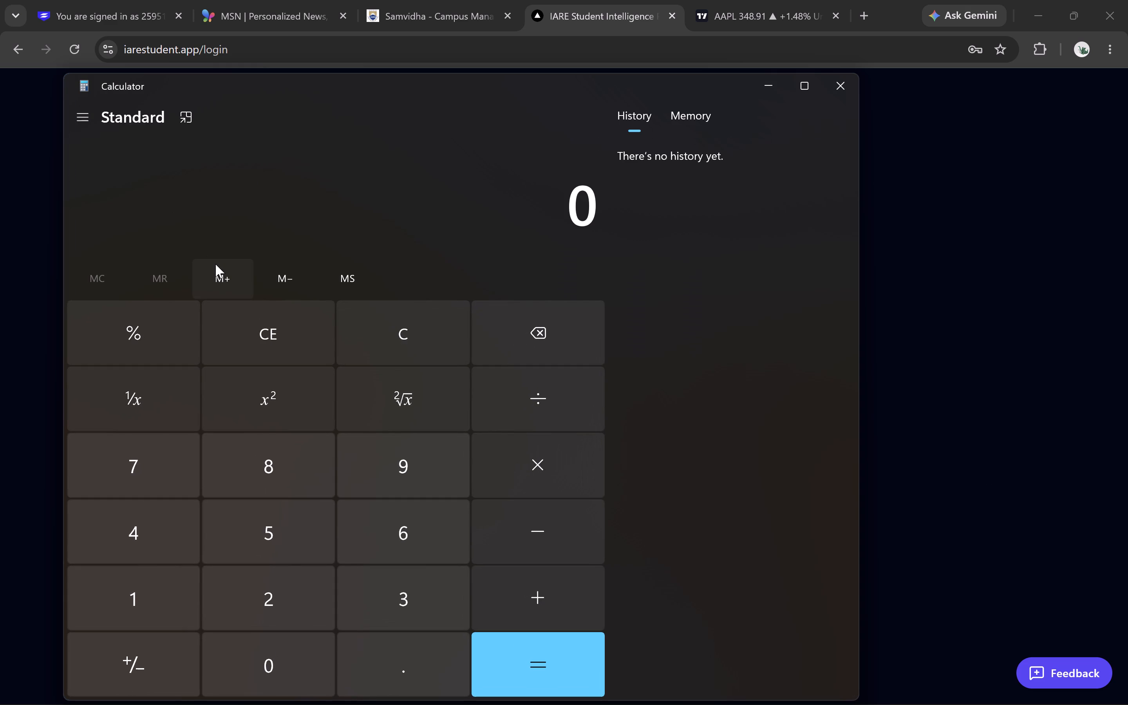
{"action": "key", "text": "7"}
{"action": "key", "text": "asterisk"}
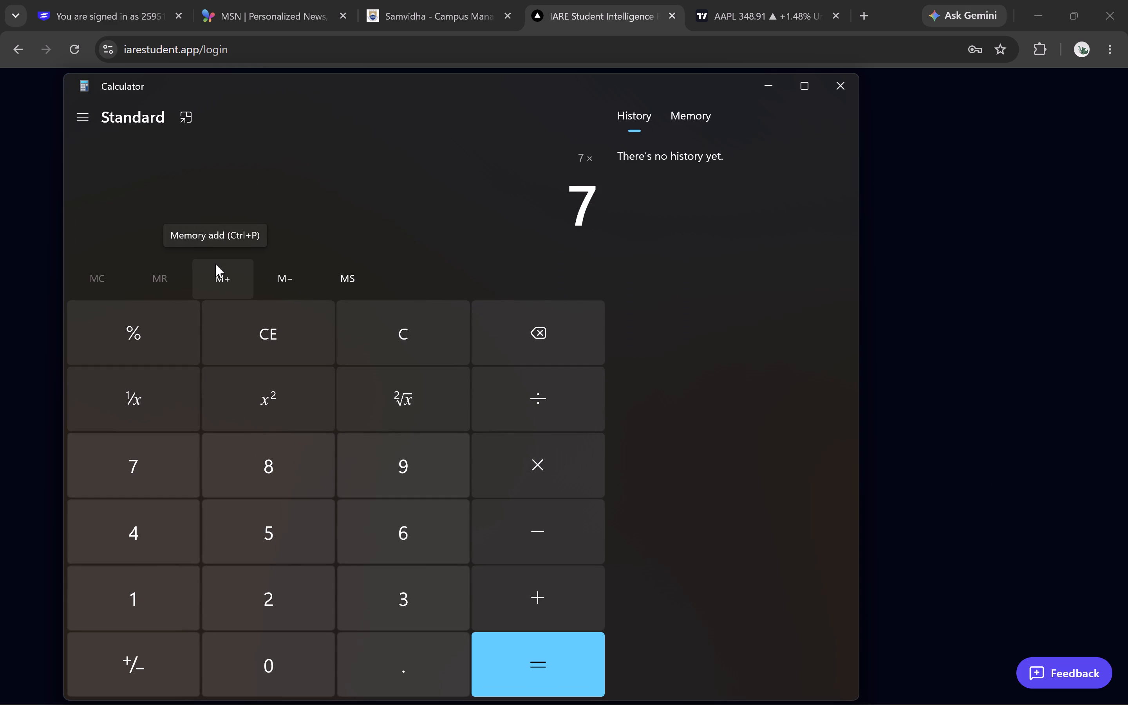
{"action": "type", "text": "20="}
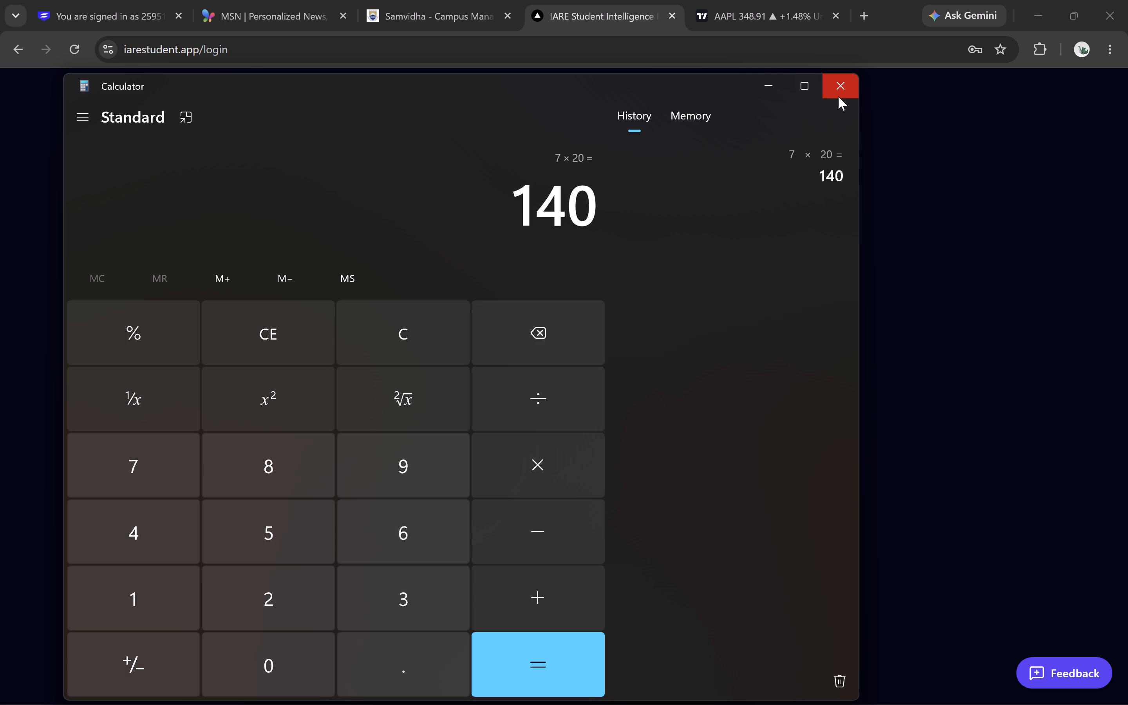
{"action": "left_click", "coordinate": [834, 91]}
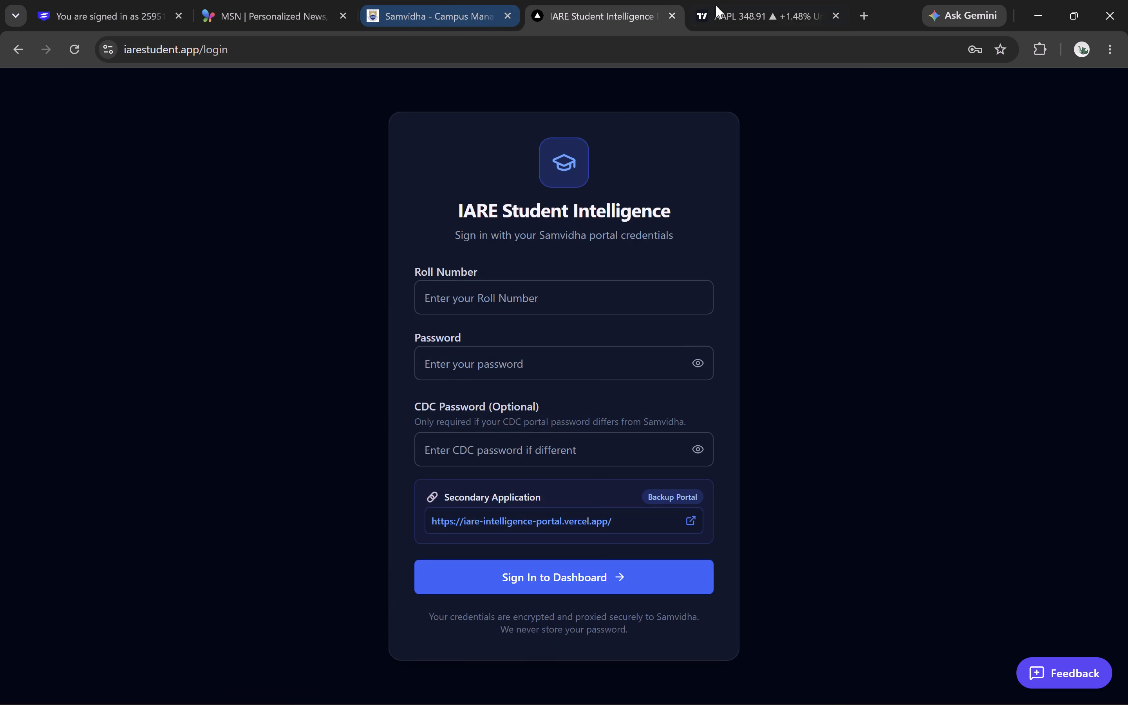
Return to TradingView, restore the chart view, and examine Apple's long-term daily price history alongside the order levels.
{"action": "left_click", "coordinate": [735, 10]}
{"action": "scroll", "coordinate": [626, 388], "scroll_direction": "up", "scroll_amount": 1}
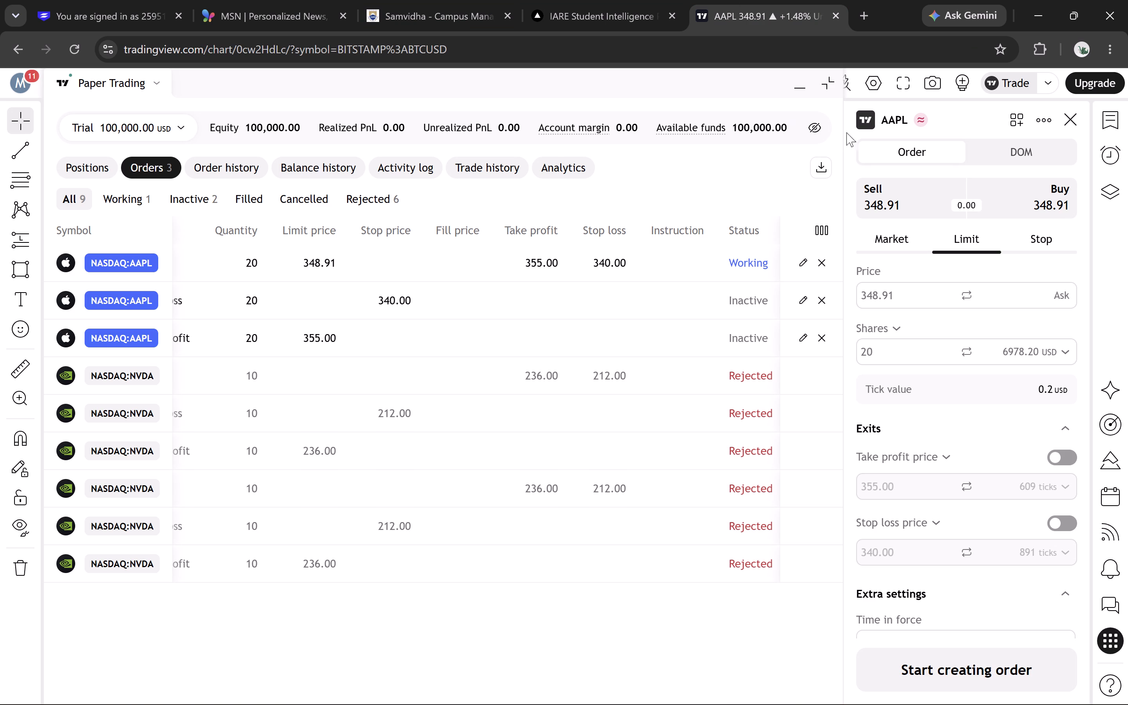
{"action": "left_click", "coordinate": [831, 83]}
{"action": "scroll", "coordinate": [610, 292], "scroll_direction": "up", "scroll_amount": 3}
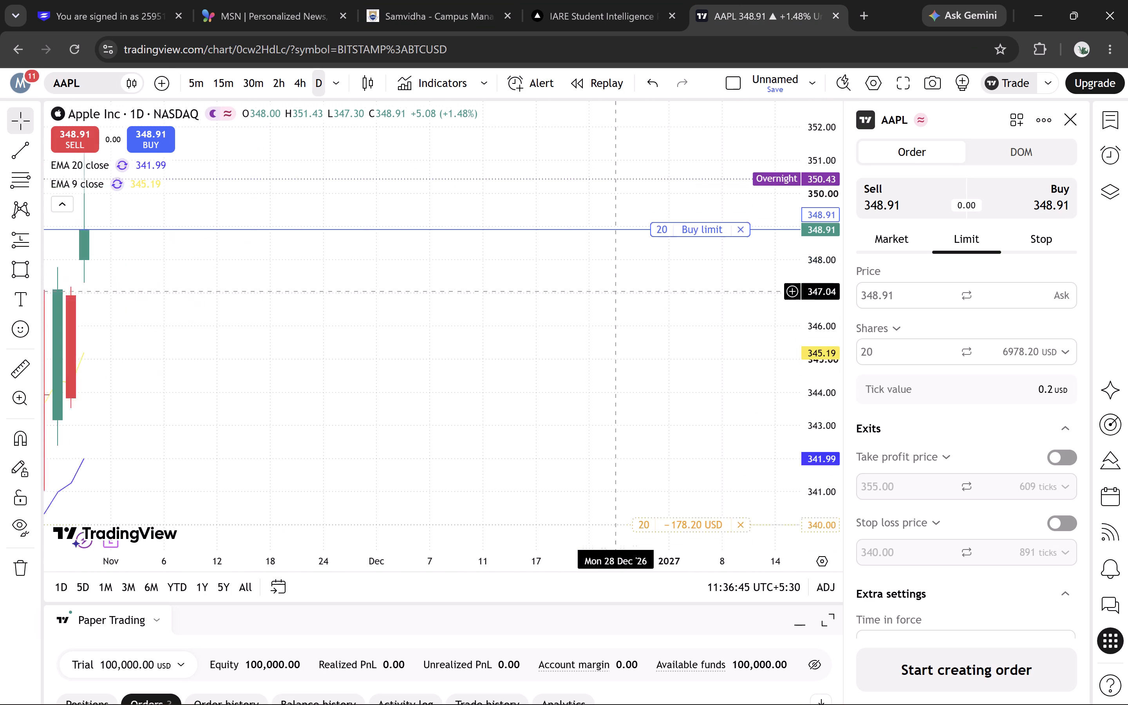
{"action": "scroll", "coordinate": [610, 292], "scroll_direction": "down", "scroll_amount": 15}
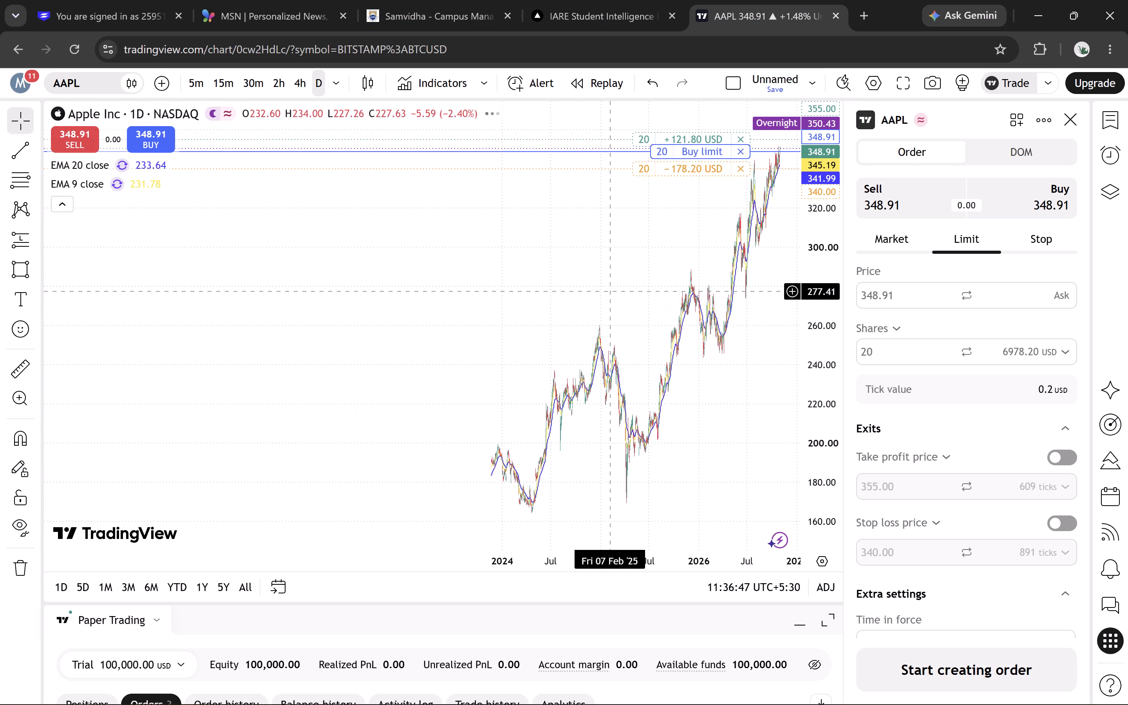
{"action": "left_click_drag", "start_coordinate": [425, 283], "coordinate": [236, 378]}
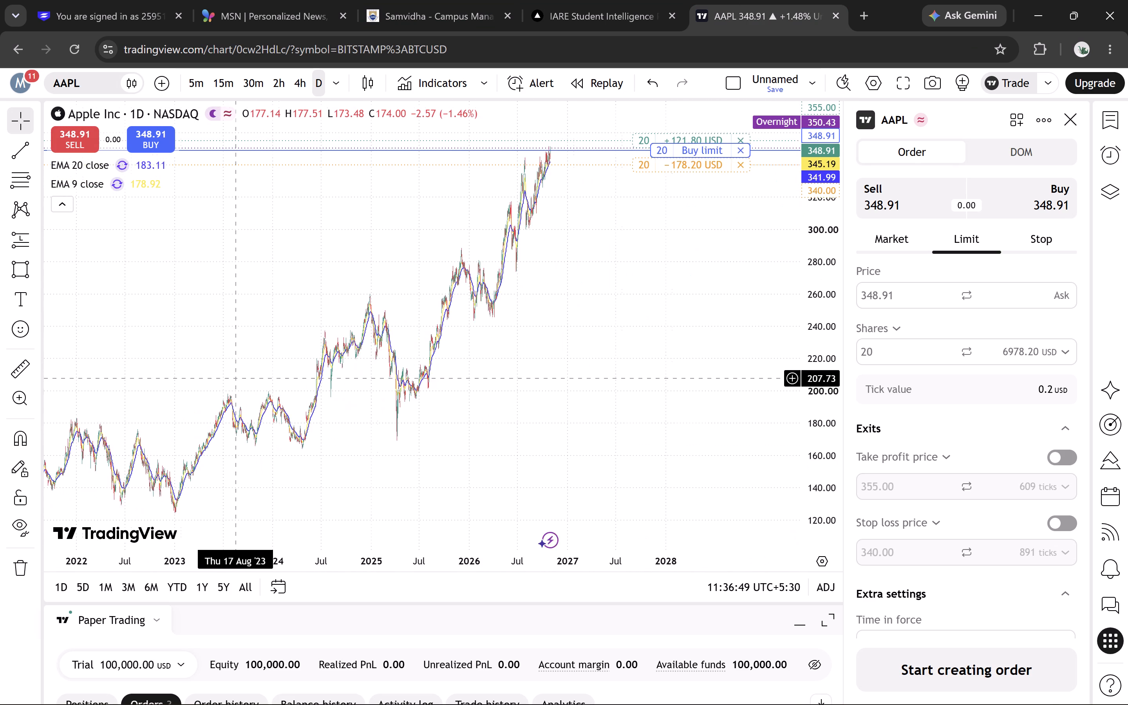
Examine Apple's most recent daily candles around the buy limit and stop loss levels.
{"action": "scroll", "coordinate": [236, 378], "scroll_direction": "up", "scroll_amount": 12}
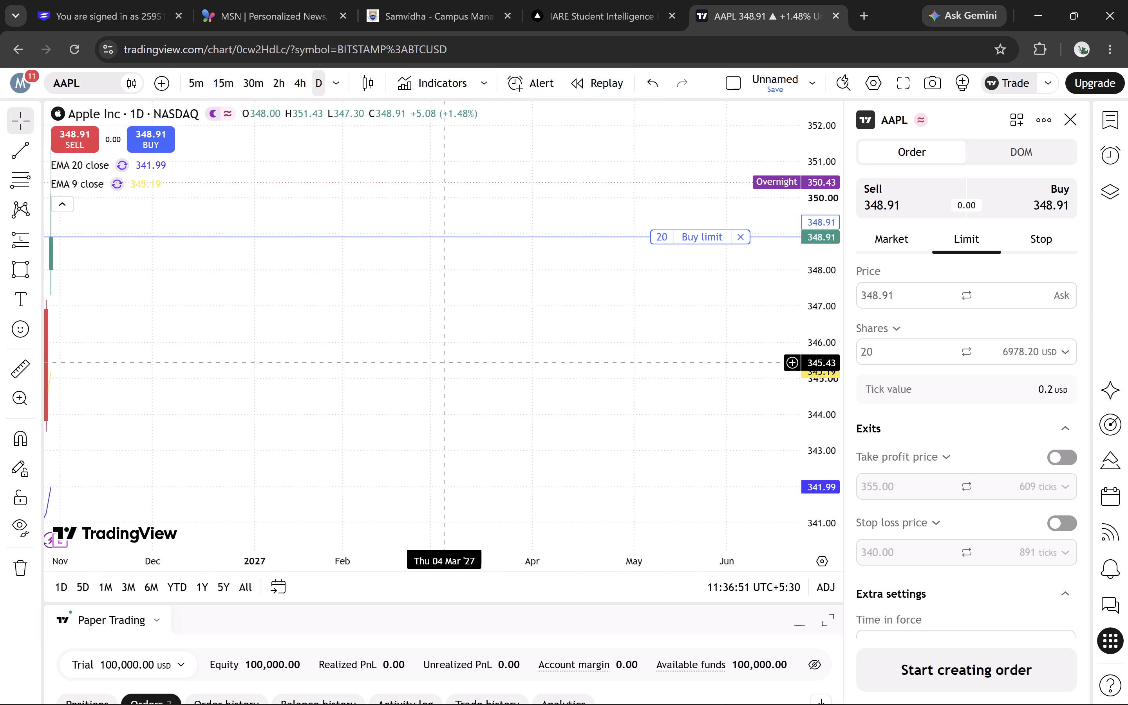
{"action": "left_click_drag", "start_coordinate": [274, 300], "coordinate": [538, 274]}
{"action": "scroll", "coordinate": [301, 246], "scroll_direction": "up", "scroll_amount": 4}
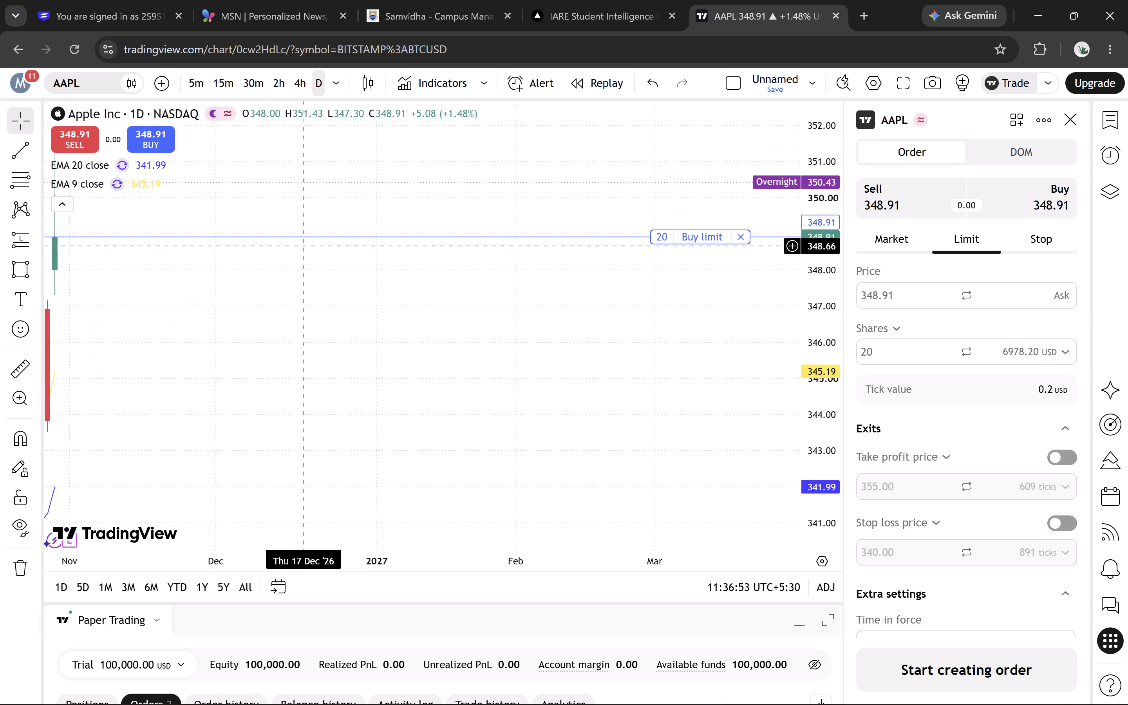
{"action": "left_click_drag", "start_coordinate": [204, 322], "coordinate": [423, 304]}
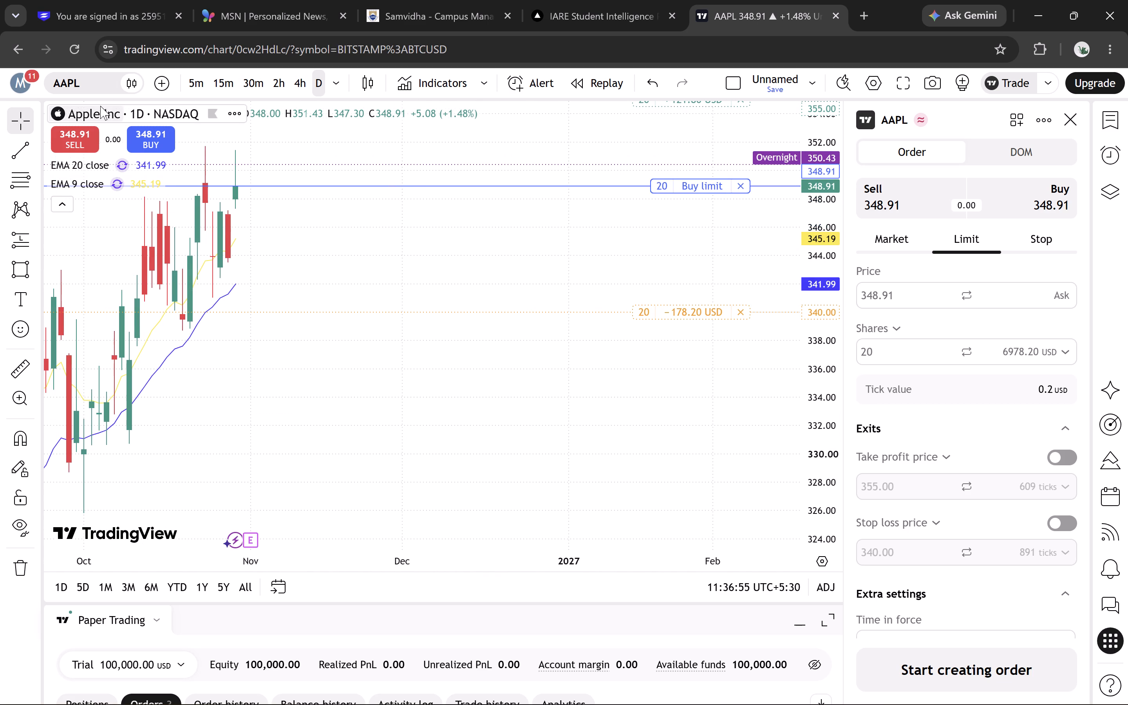
Open the Meta Platforms (META) stock chart from the symbol search list.
{"action": "left_click", "coordinate": [93, 78]}
{"action": "key", "text": "BackSpace"}
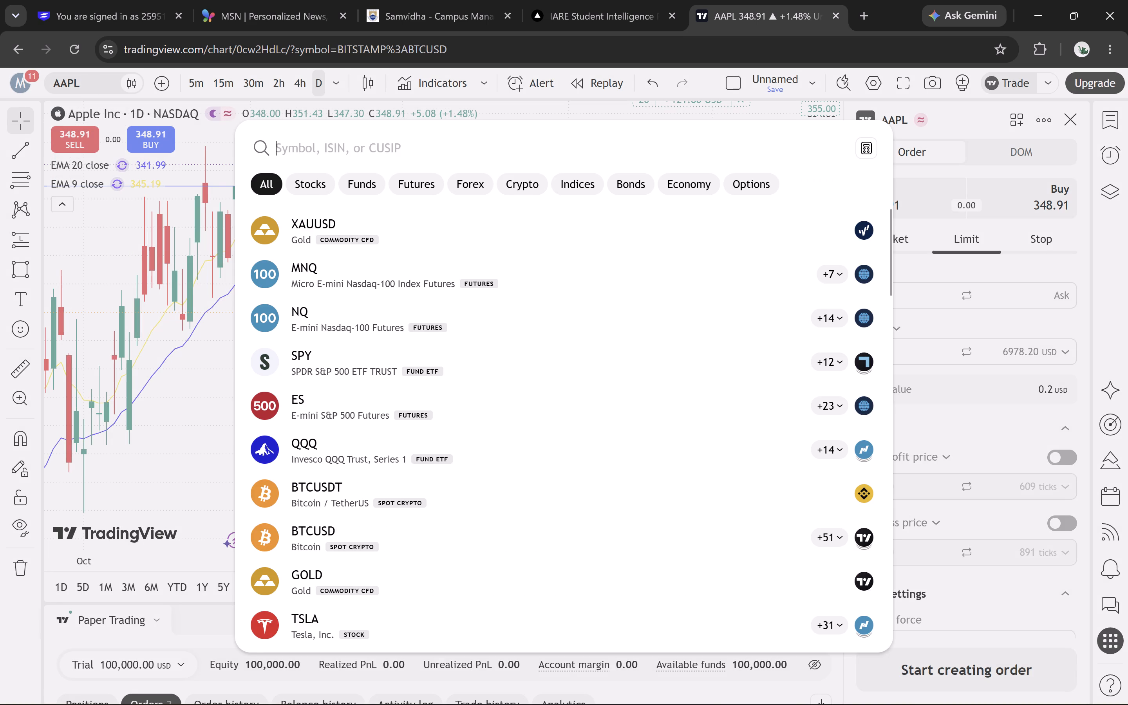
{"action": "scroll", "coordinate": [334, 413], "scroll_direction": "down", "scroll_amount": 8}
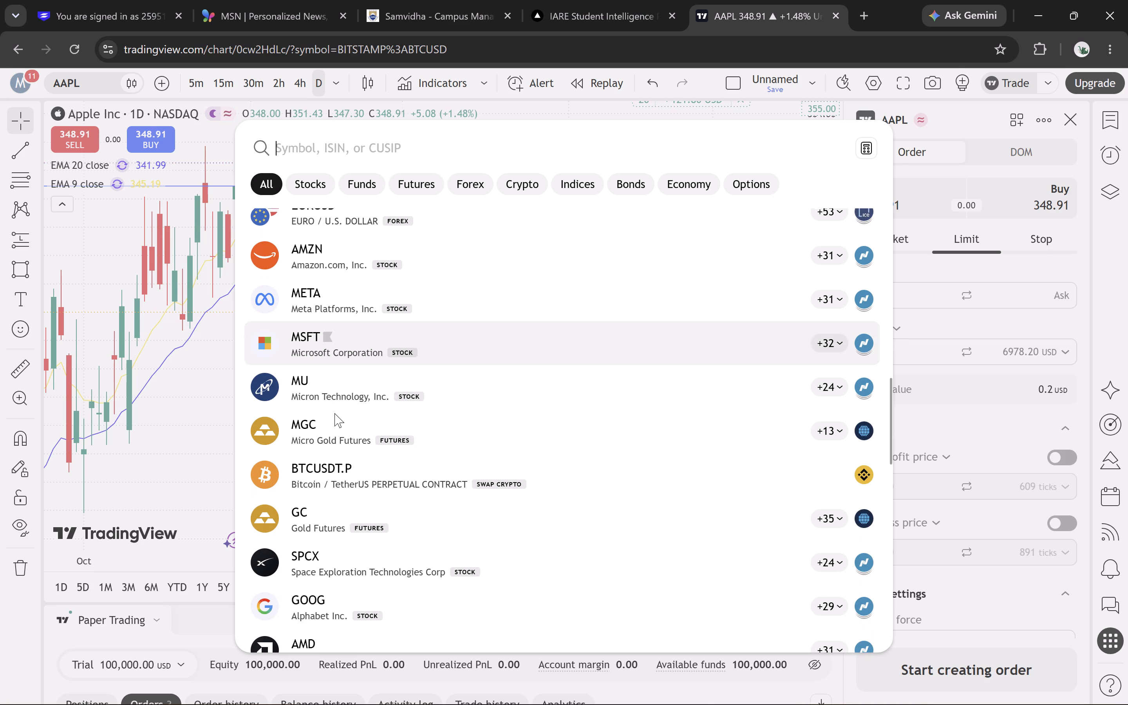
{"action": "scroll", "coordinate": [334, 413], "scroll_direction": "down", "scroll_amount": 1}
{"action": "left_click", "coordinate": [345, 311]}
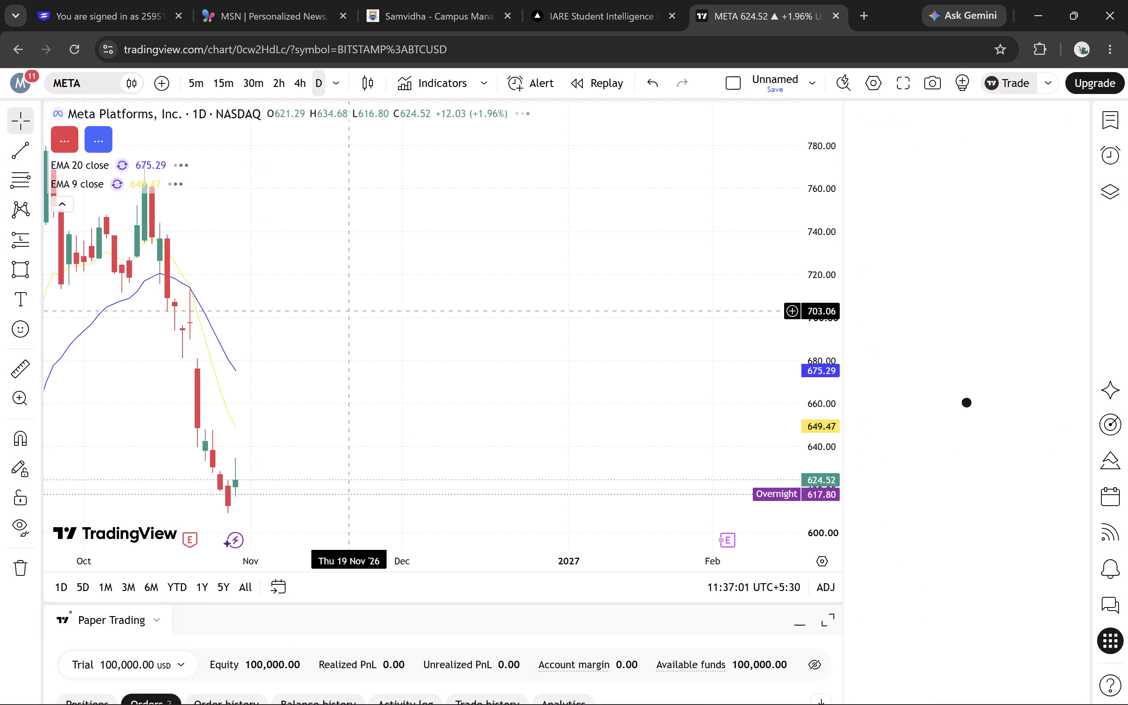
Examine Meta's recent price movement on the daily, 4-hour, 2-hour and 30-minute intervals.
{"action": "left_click_drag", "start_coordinate": [385, 389], "coordinate": [517, 391]}
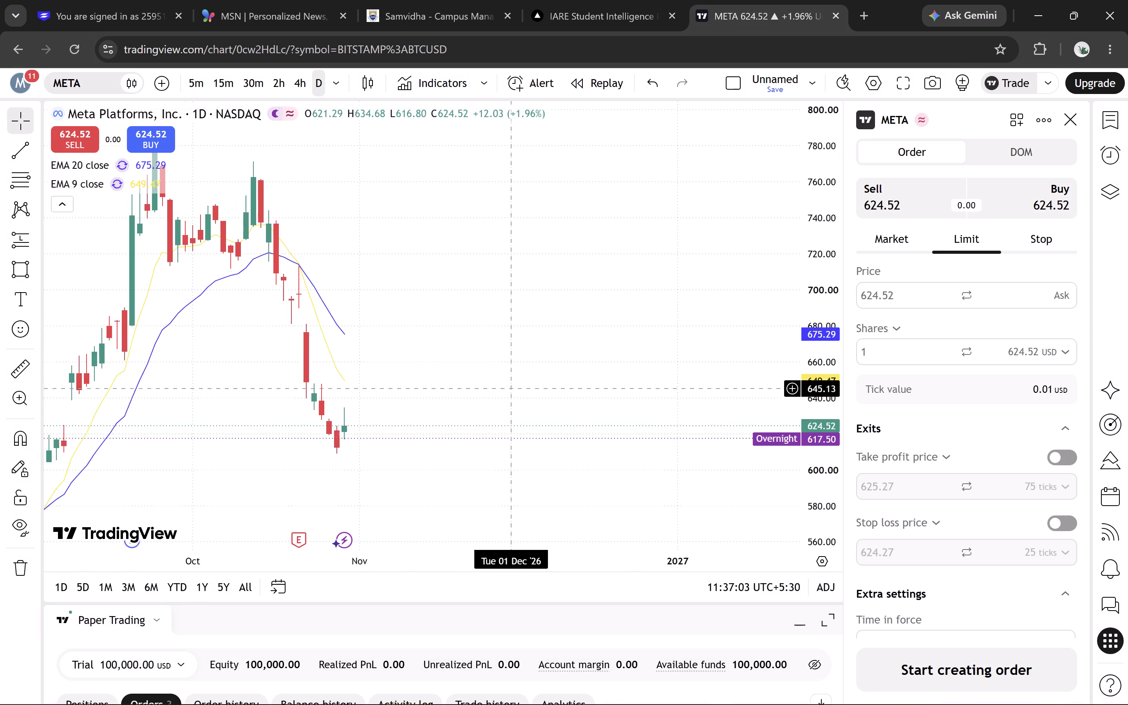
{"action": "left_click_drag", "start_coordinate": [517, 391], "coordinate": [529, 404]}
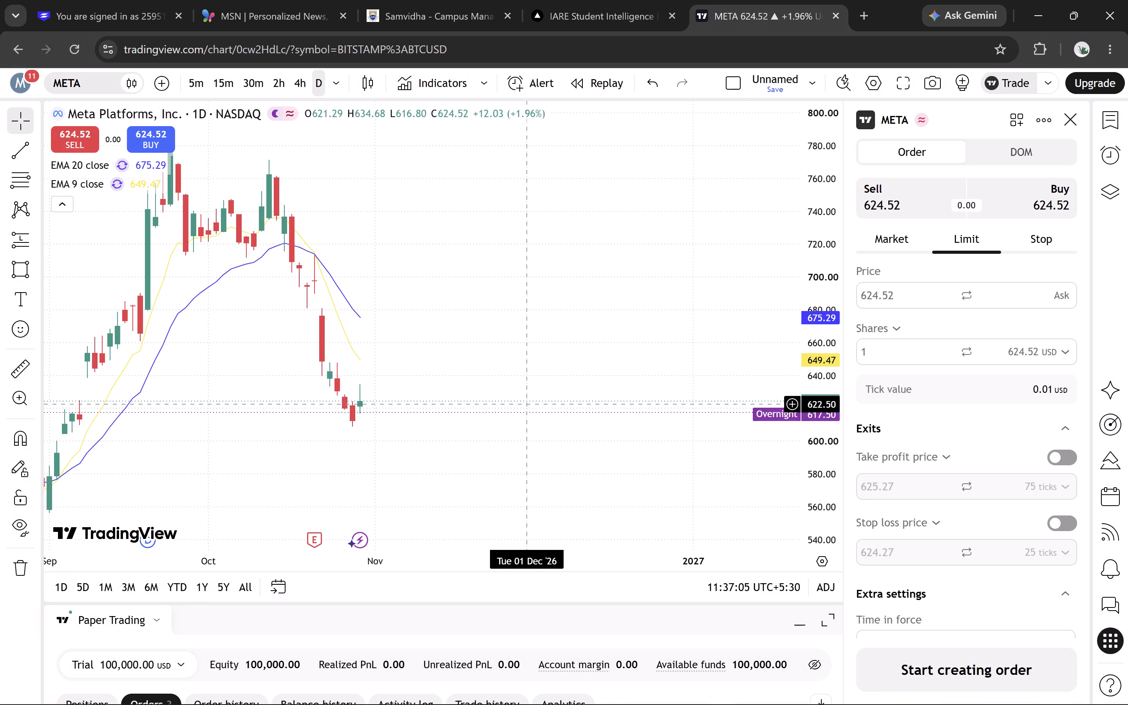
{"action": "left_click_drag", "start_coordinate": [405, 309], "coordinate": [423, 276]}
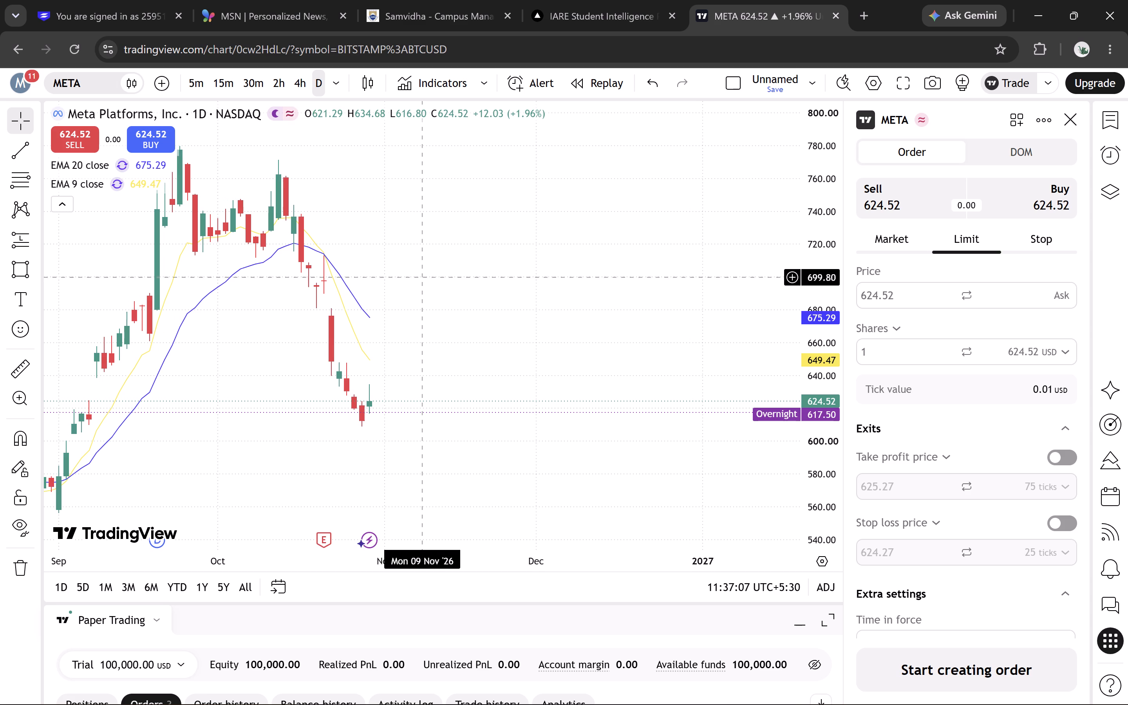
{"action": "left_click_drag", "start_coordinate": [423, 276], "coordinate": [425, 271]}
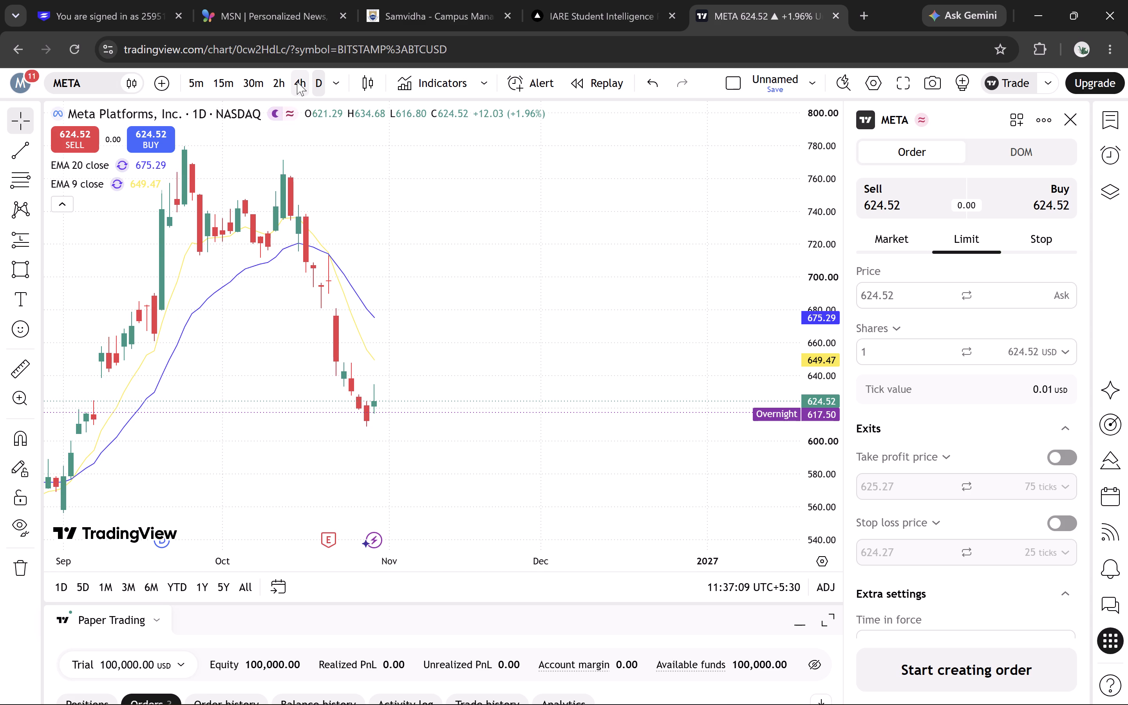
{"action": "left_click", "coordinate": [297, 81]}
{"action": "left_click", "coordinate": [279, 84]}
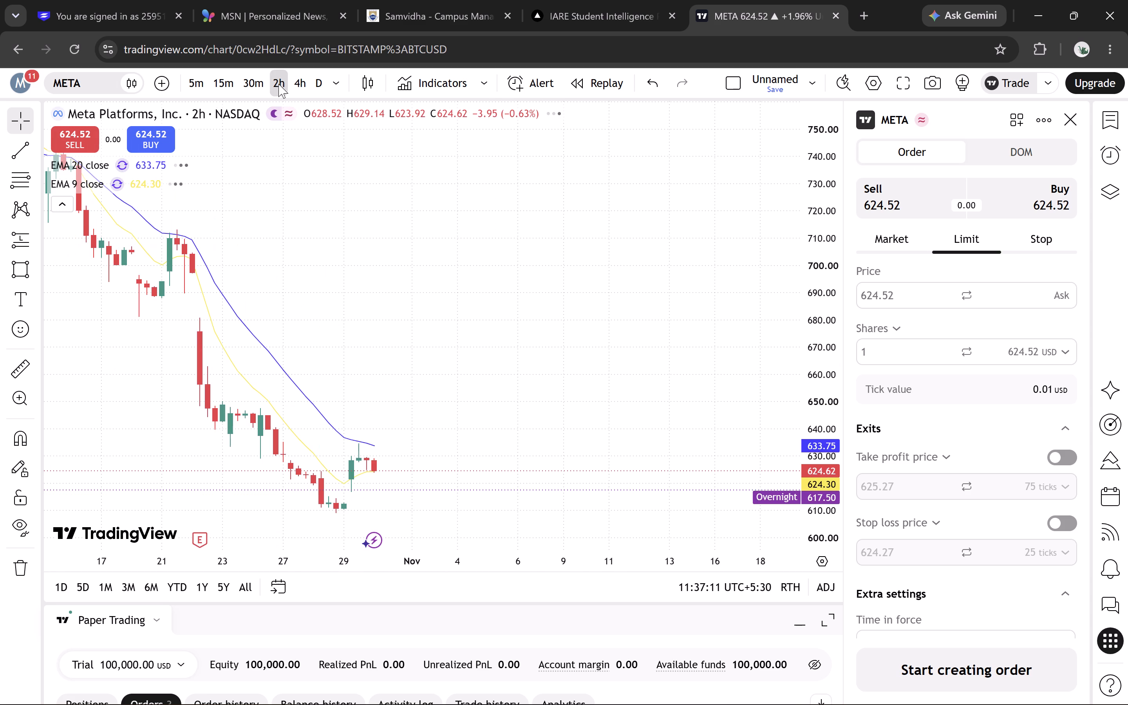
{"action": "left_click", "coordinate": [257, 83]}
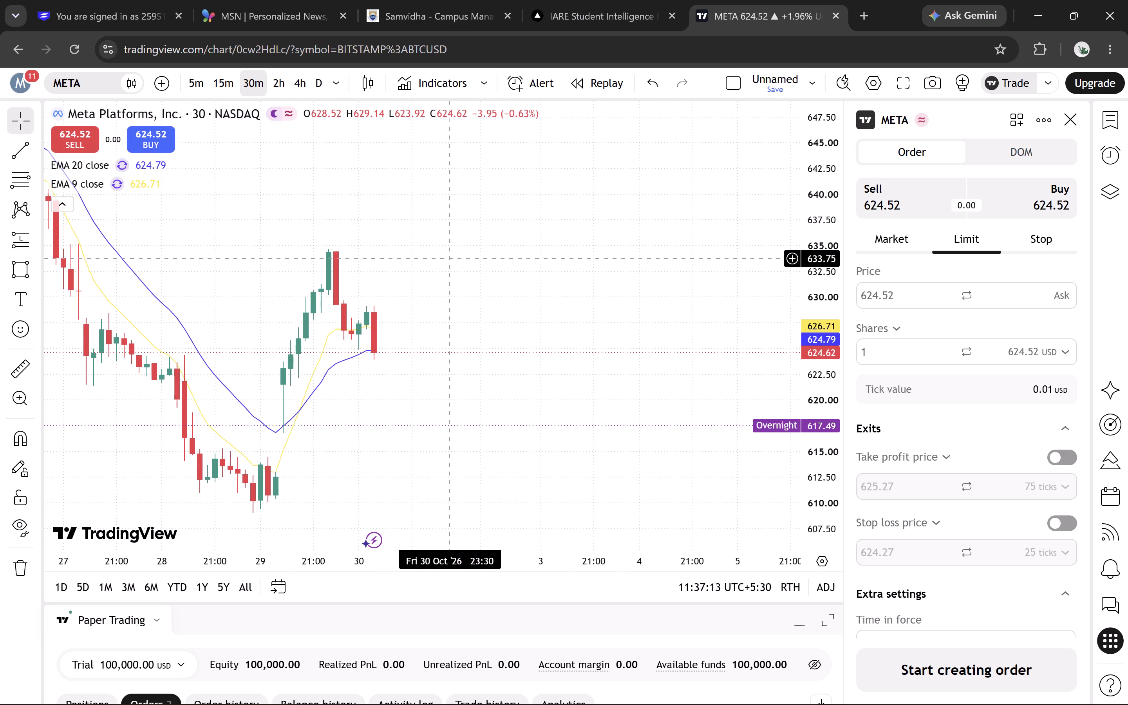
{"action": "left_click_drag", "start_coordinate": [452, 259], "coordinate": [434, 258]}
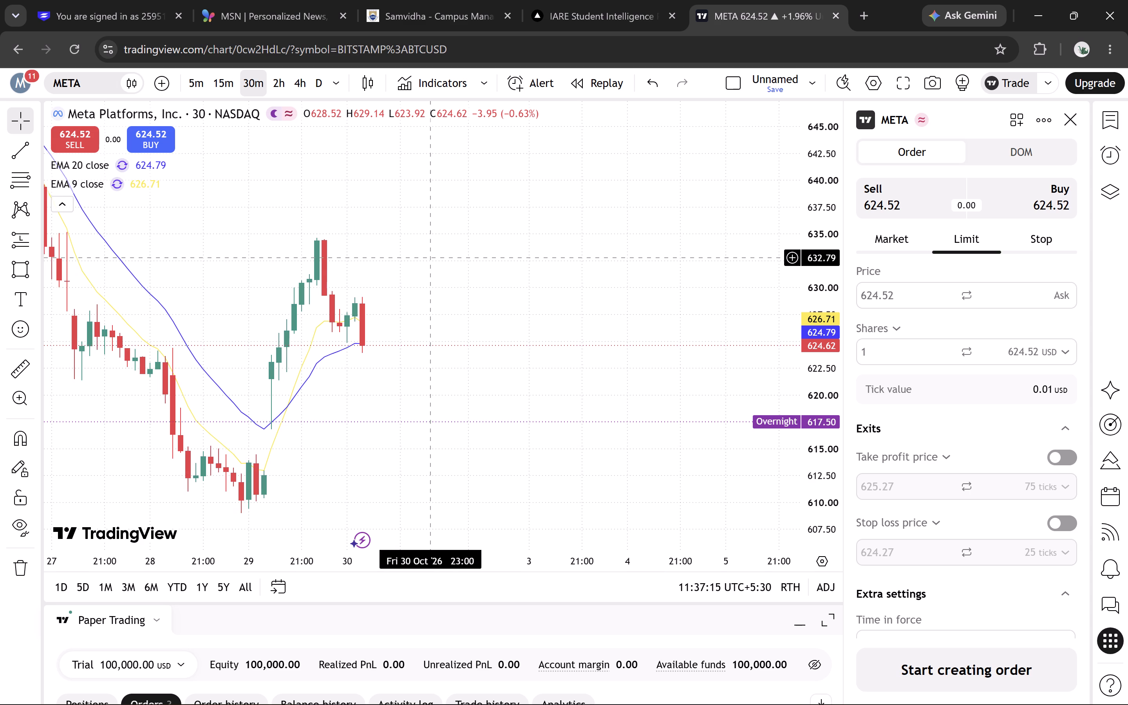
{"action": "left_click_drag", "start_coordinate": [434, 258], "coordinate": [436, 252]}
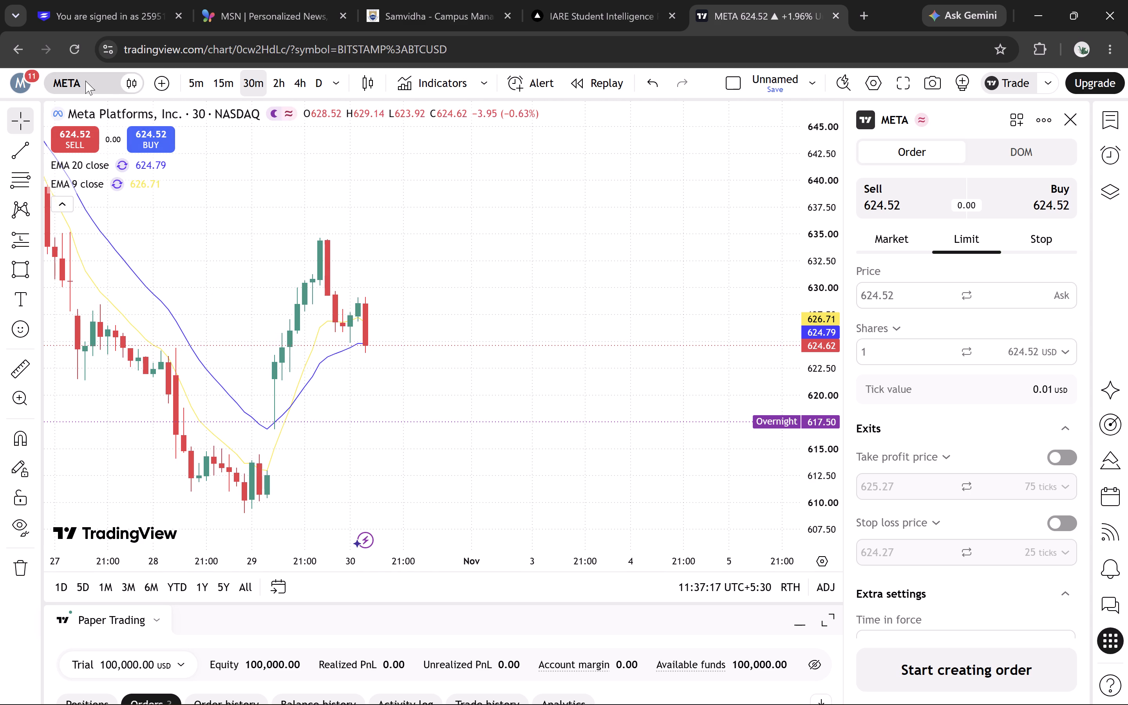
Load the Microsoft (MSFT) stock chart from the symbol search list and set it to the daily interval.
{"action": "left_click", "coordinate": [85, 81]}
{"action": "key", "text": "BackSpace"}
{"action": "scroll", "coordinate": [503, 540], "scroll_direction": "down", "scroll_amount": 5}
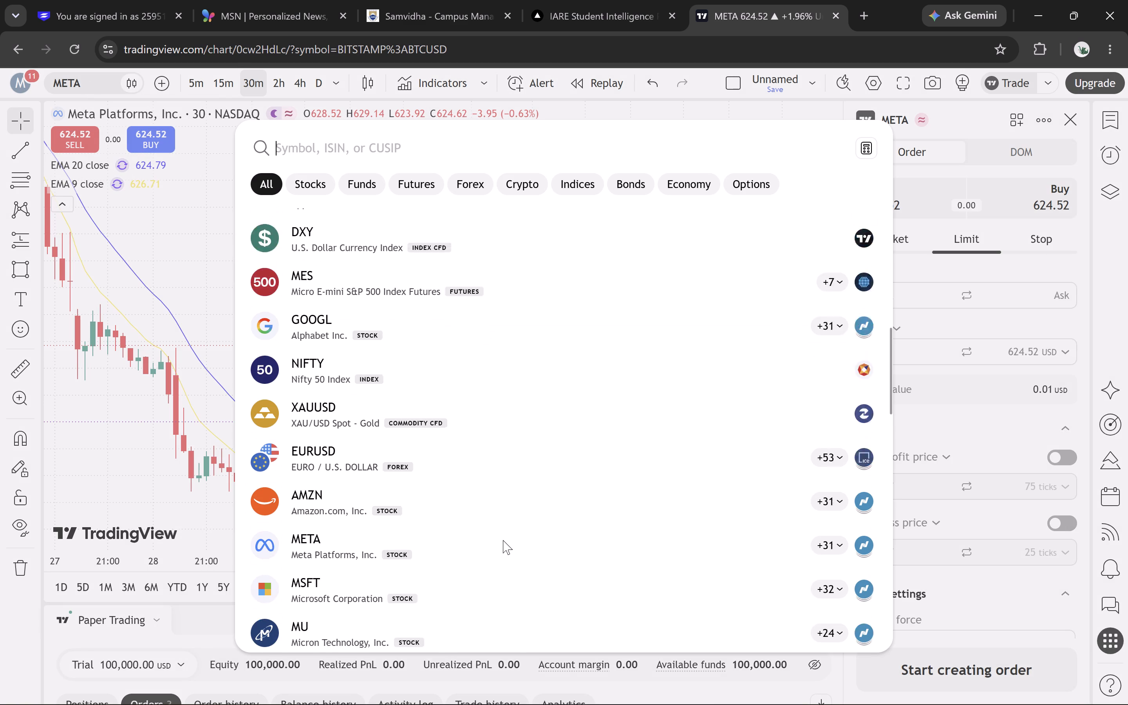
{"action": "scroll", "coordinate": [503, 540], "scroll_direction": "down", "scroll_amount": 1}
{"action": "left_click", "coordinate": [466, 514]}
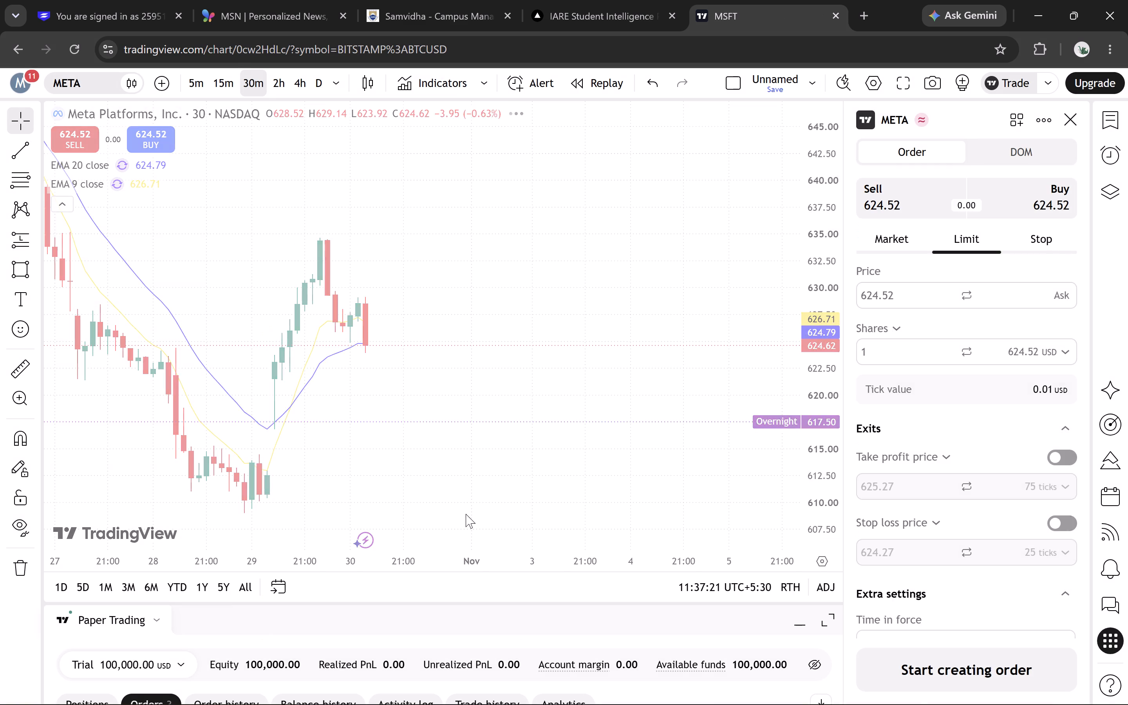
{"action": "left_click_drag", "start_coordinate": [479, 433], "coordinate": [403, 435]}
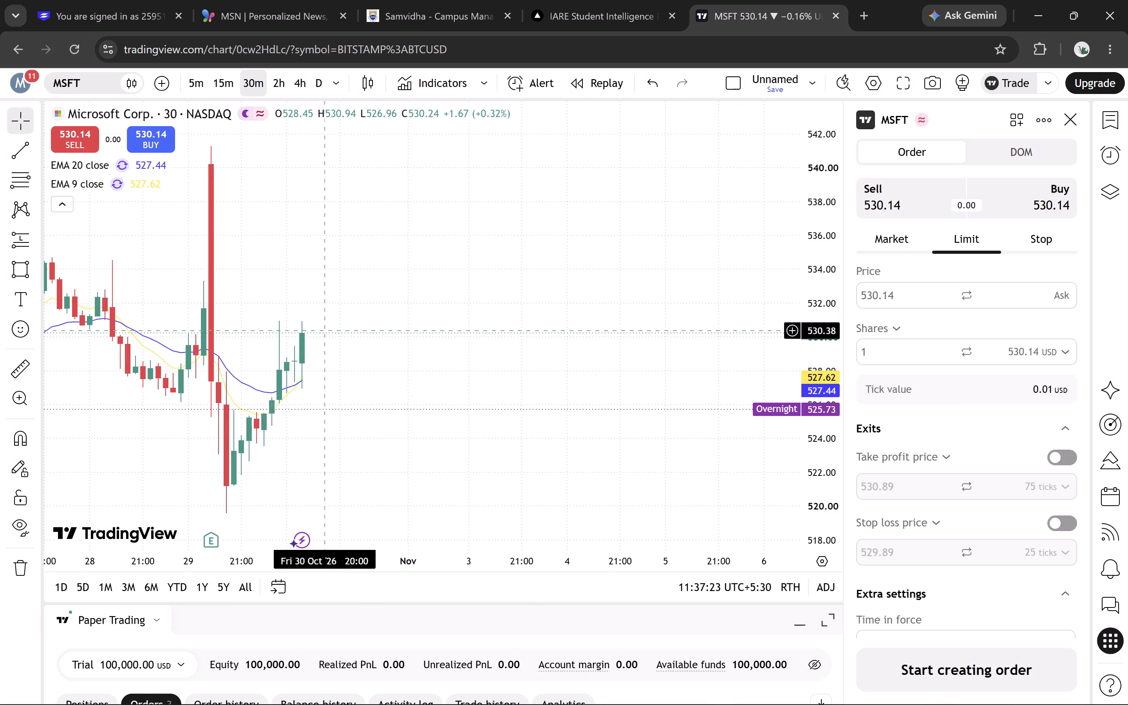
{"action": "left_click", "coordinate": [316, 93]}
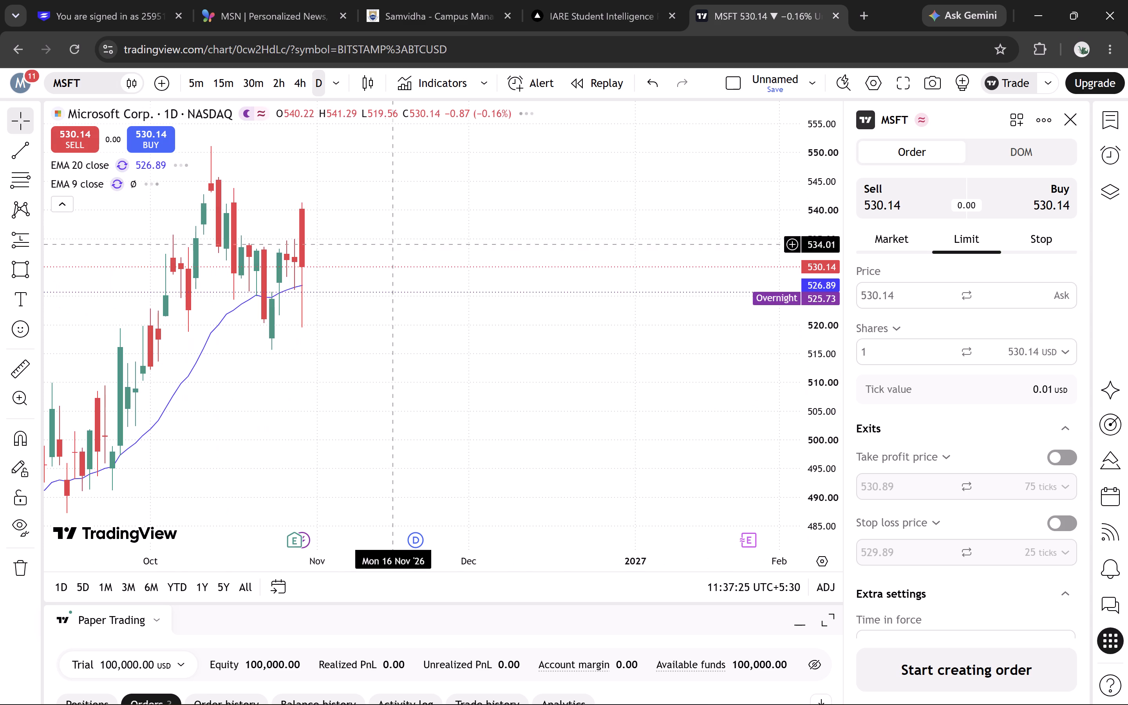
Examine Microsoft's daily price history since the summer and its latest candles relative to the EMA 9 and EMA 20 lines.
{"action": "left_click_drag", "start_coordinate": [432, 336], "coordinate": [664, 334]}
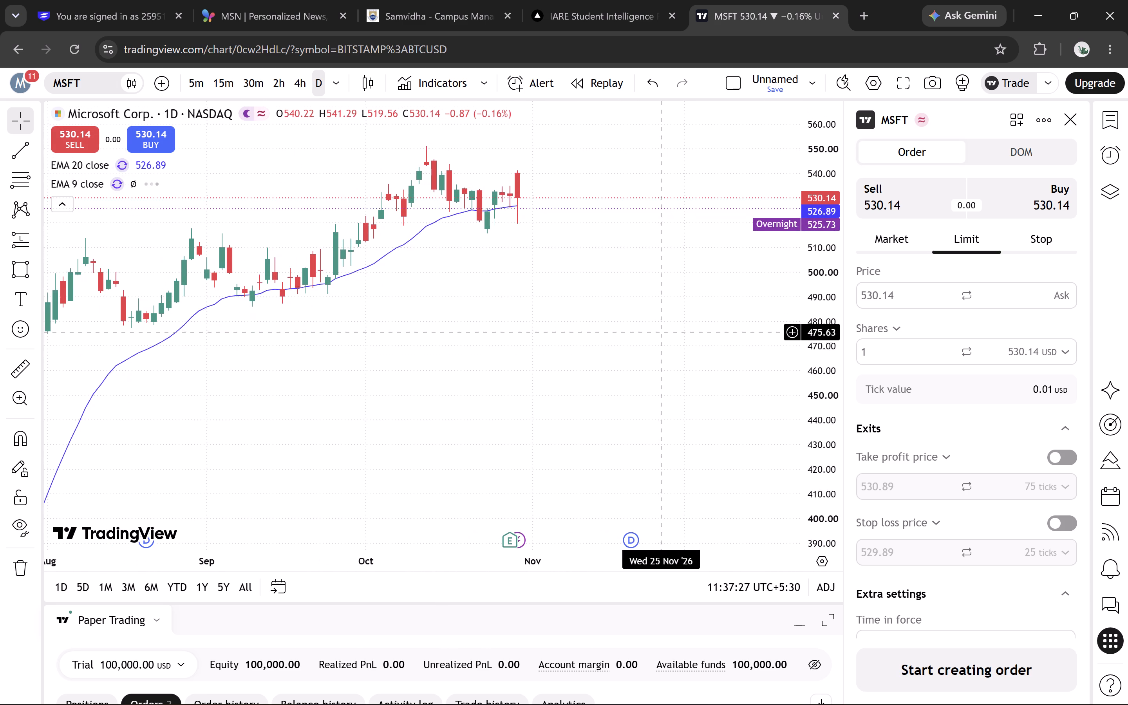
{"action": "left_click_drag", "start_coordinate": [664, 334], "coordinate": [806, 338]}
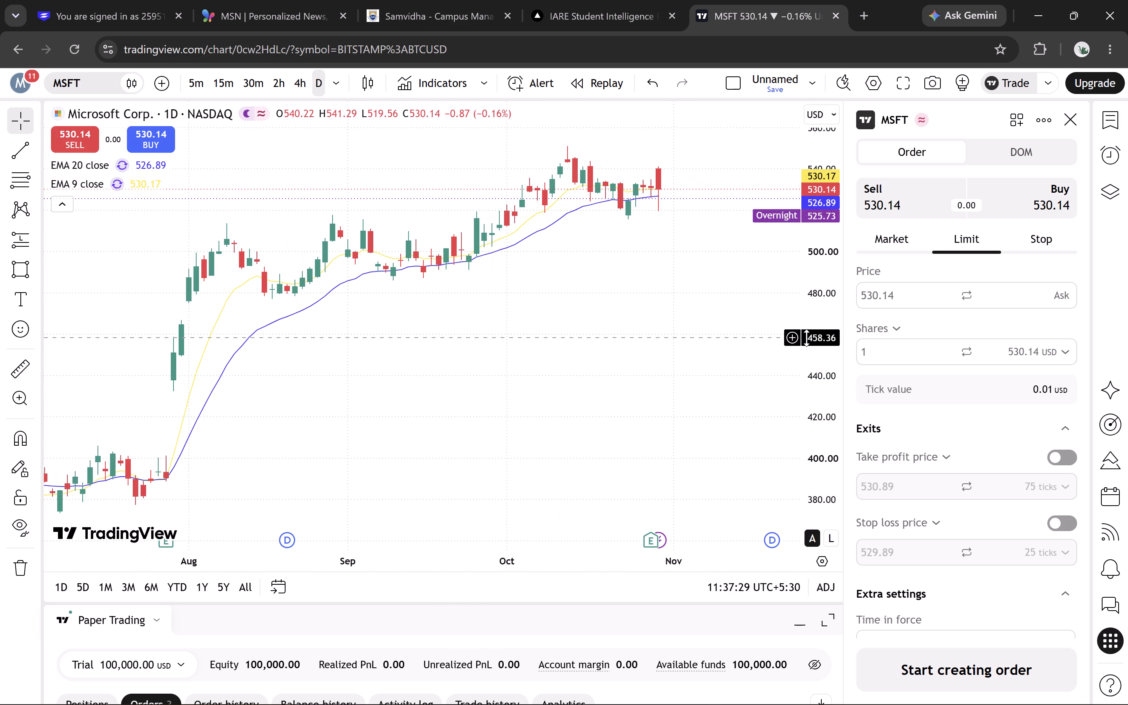
{"action": "left_click_drag", "start_coordinate": [806, 338], "coordinate": [805, 338]}
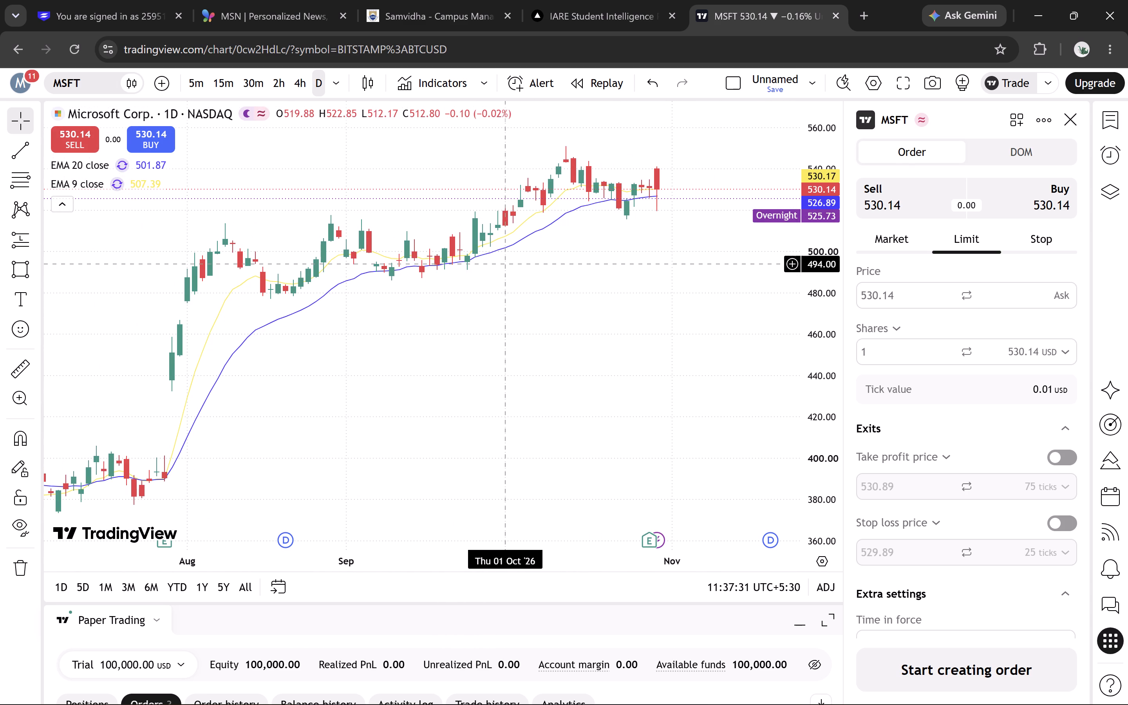
{"action": "scroll", "coordinate": [508, 264], "scroll_direction": "up", "scroll_amount": 4}
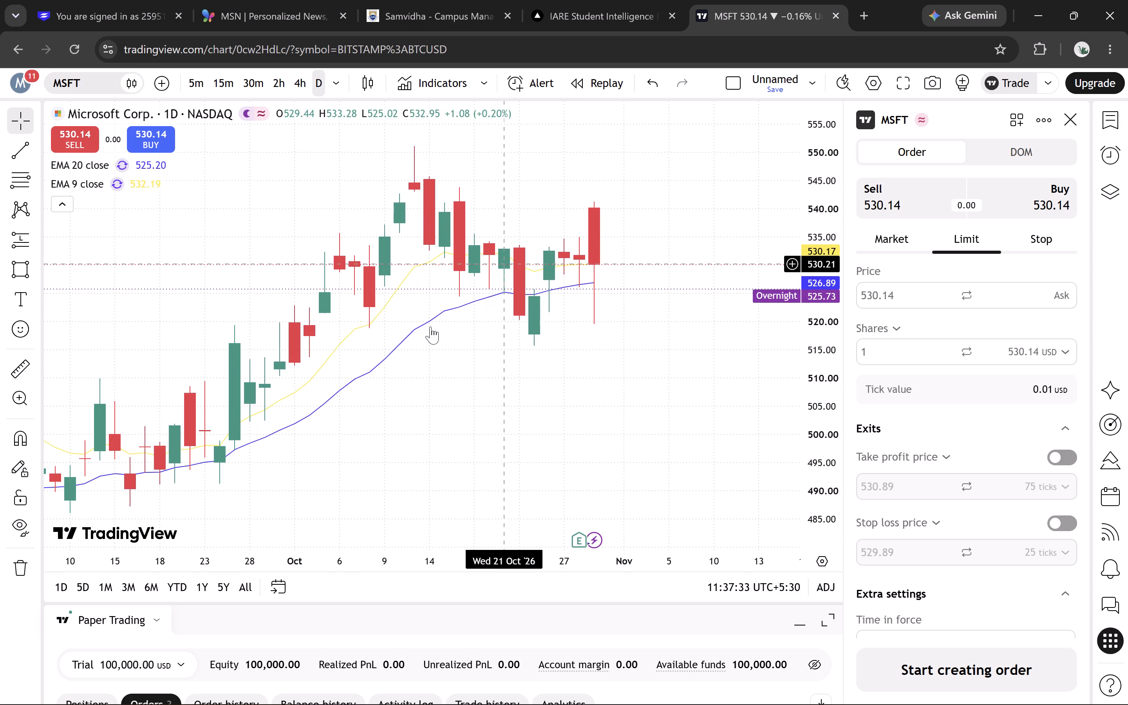
{"action": "left_click_drag", "start_coordinate": [406, 345], "coordinate": [591, 348]}
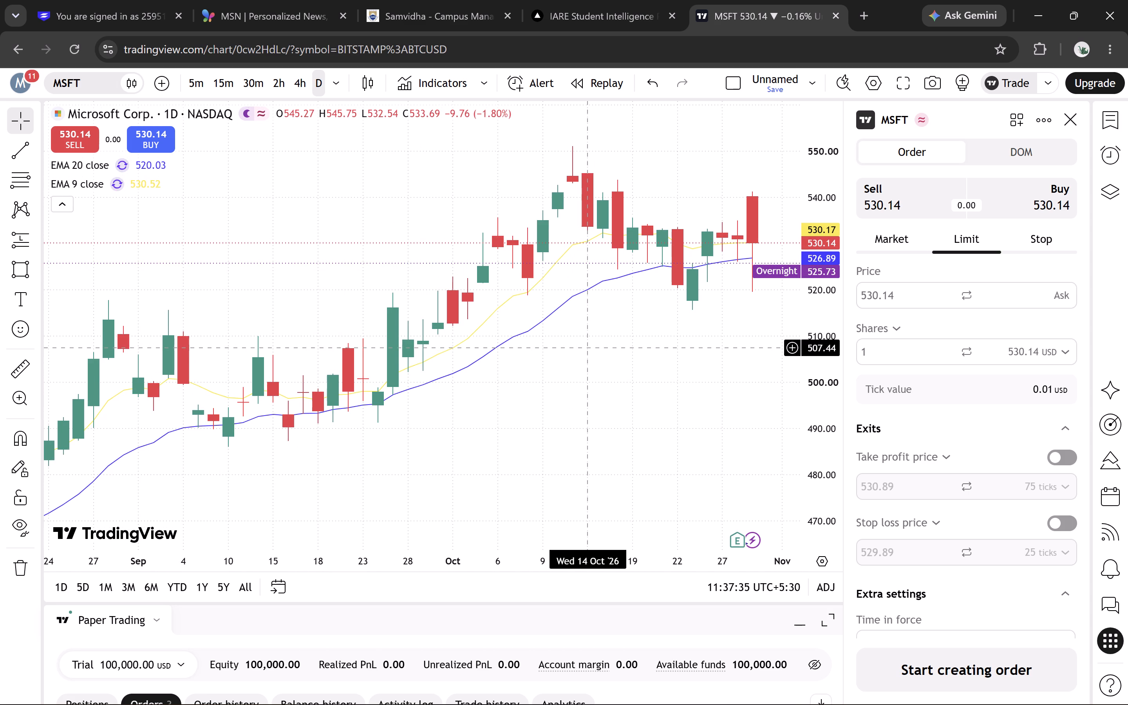
{"action": "left_click_drag", "start_coordinate": [591, 348], "coordinate": [406, 420]}
{"action": "scroll", "coordinate": [537, 309], "scroll_direction": "up", "scroll_amount": 1}
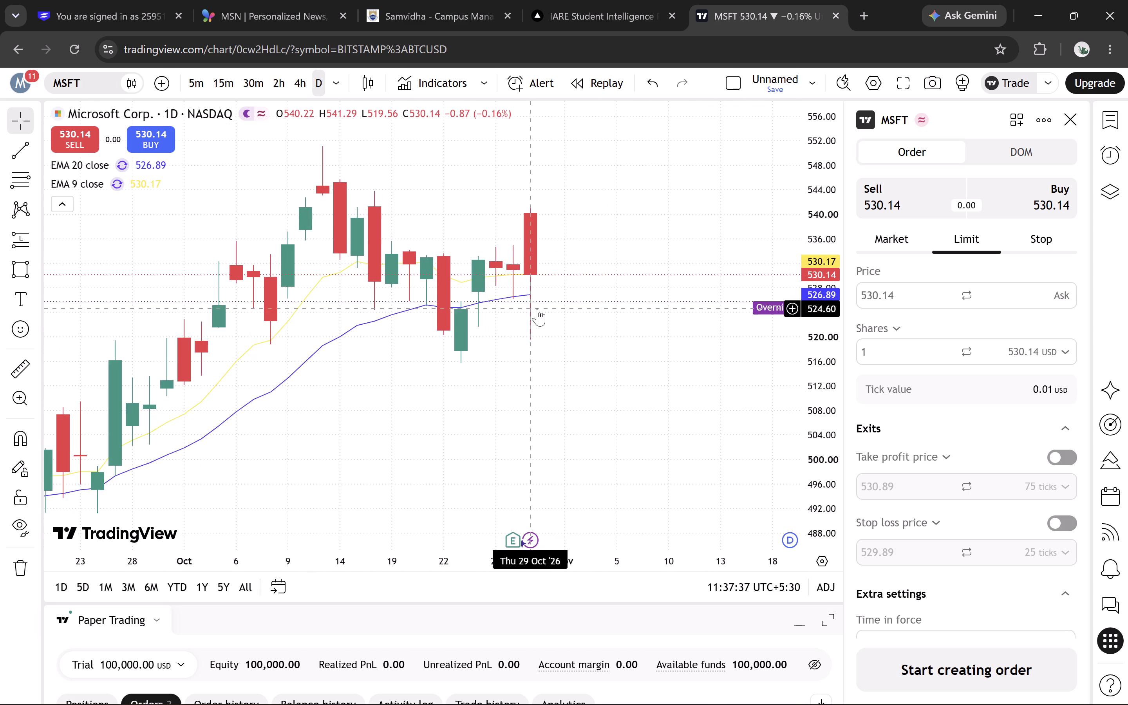
{"action": "scroll", "coordinate": [537, 309], "scroll_direction": "up", "scroll_amount": 3}
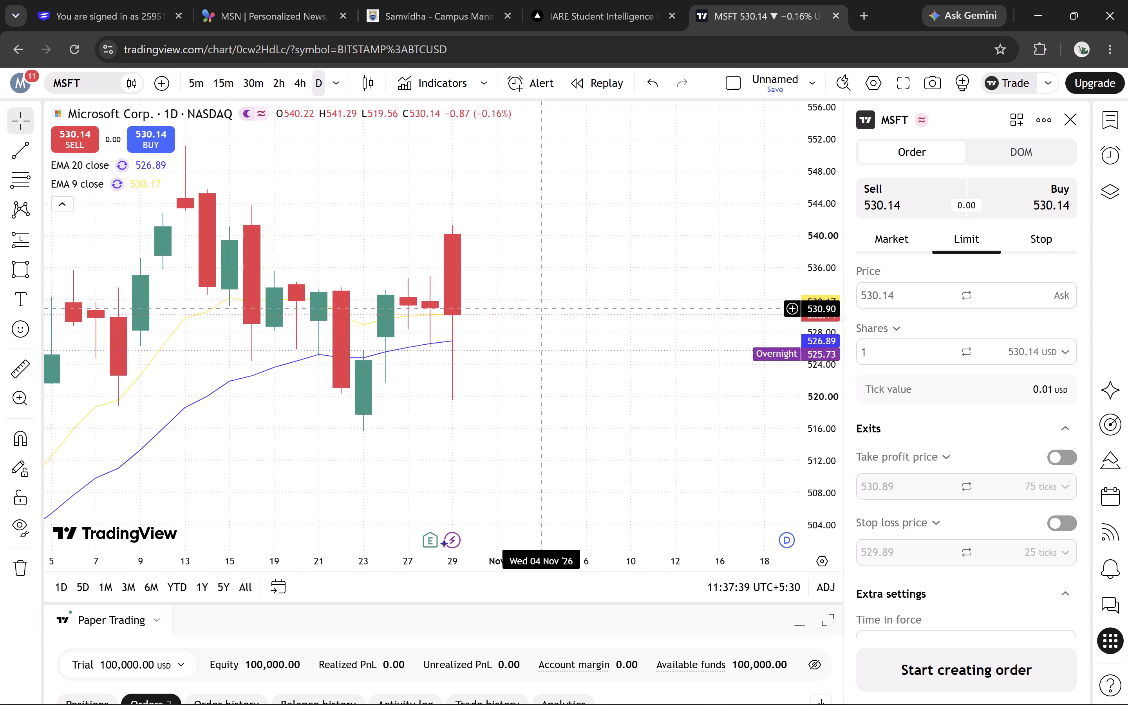
{"action": "scroll", "coordinate": [537, 309], "scroll_direction": "up", "scroll_amount": 2}
{"action": "scroll", "coordinate": [537, 309], "scroll_direction": "down", "scroll_amount": 2}
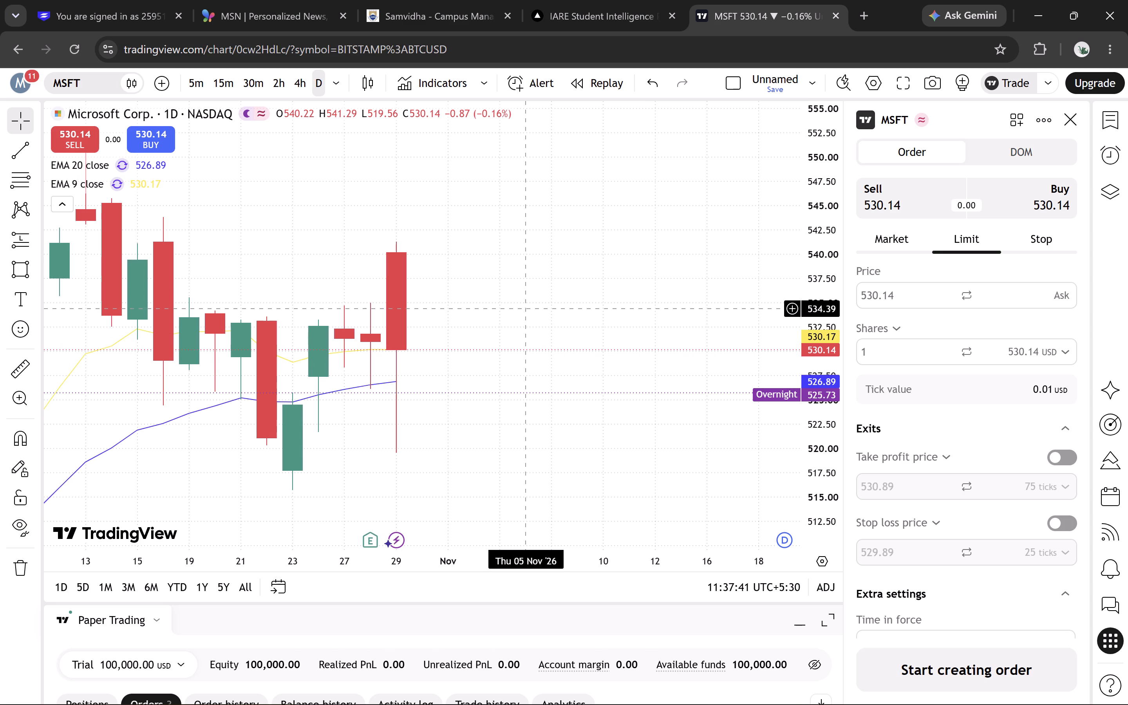
{"action": "scroll", "coordinate": [537, 309], "scroll_direction": "down", "scroll_amount": 3}
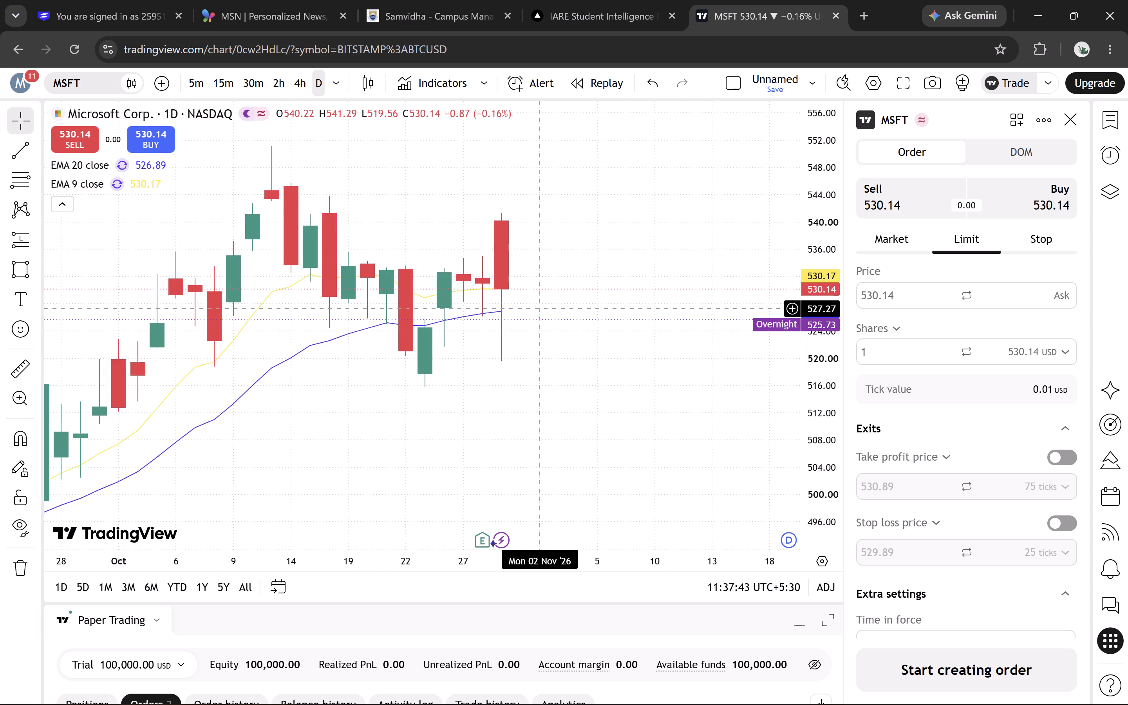
{"action": "scroll", "coordinate": [537, 309], "scroll_direction": "down", "scroll_amount": 2}
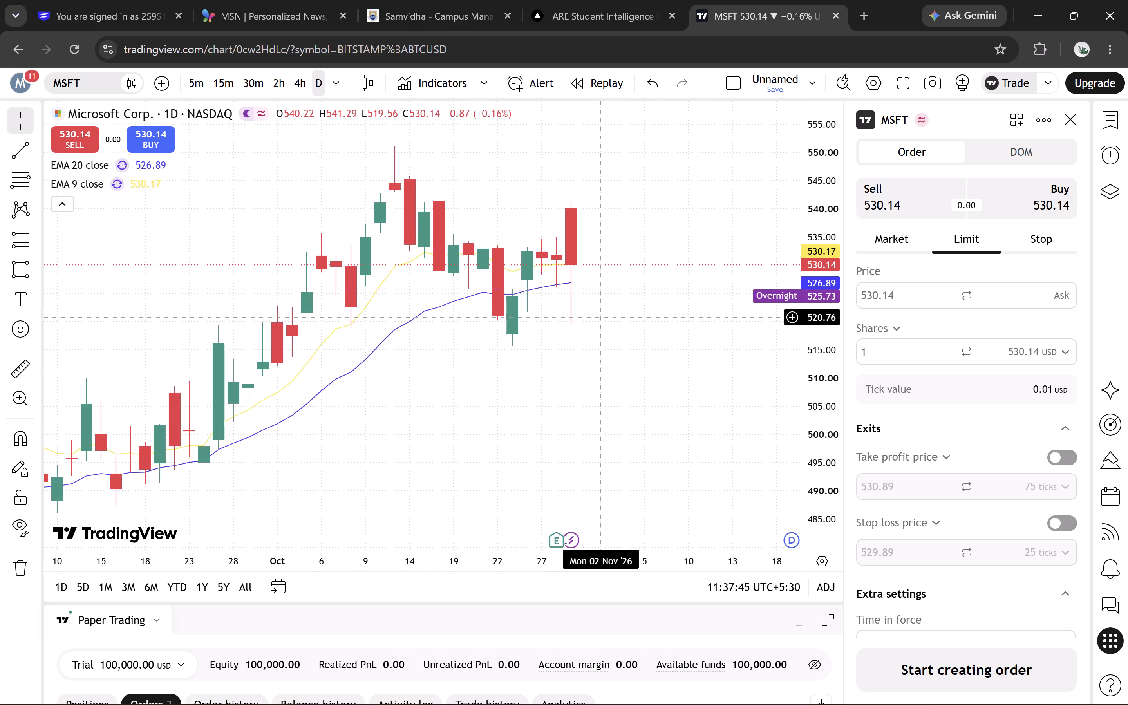
{"action": "left_click_drag", "start_coordinate": [603, 318], "coordinate": [440, 374]}
{"action": "scroll", "coordinate": [440, 374], "scroll_direction": "up", "scroll_amount": 1}
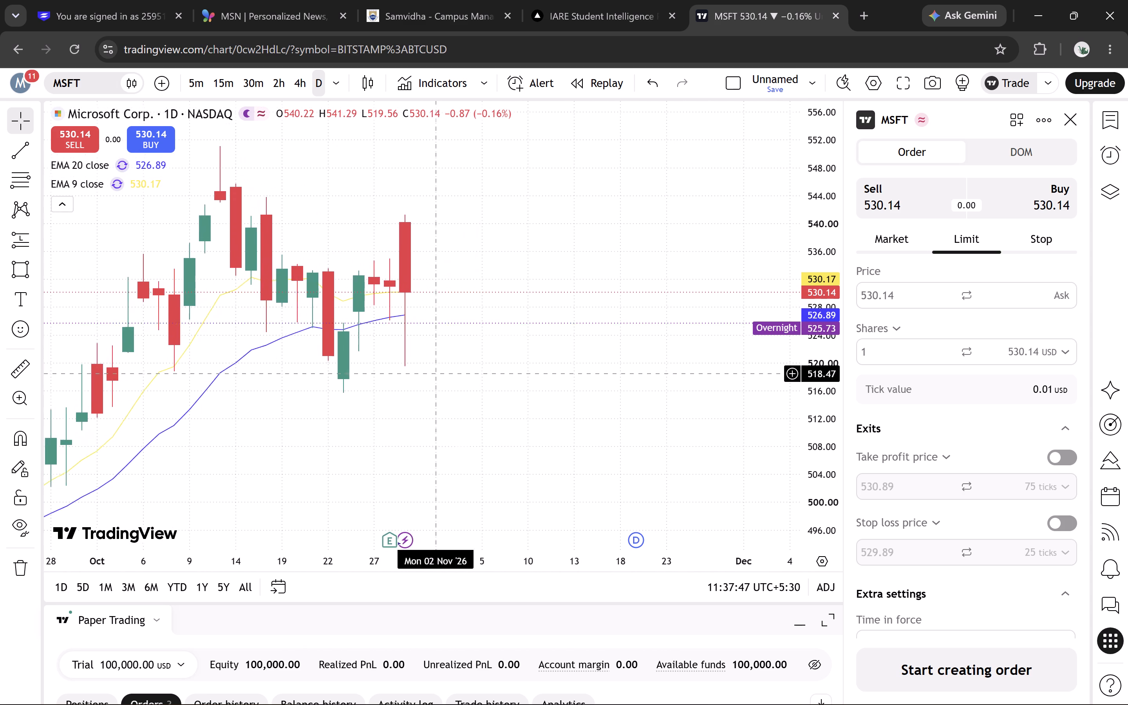
{"action": "scroll", "coordinate": [440, 374], "scroll_direction": "up", "scroll_amount": 1}
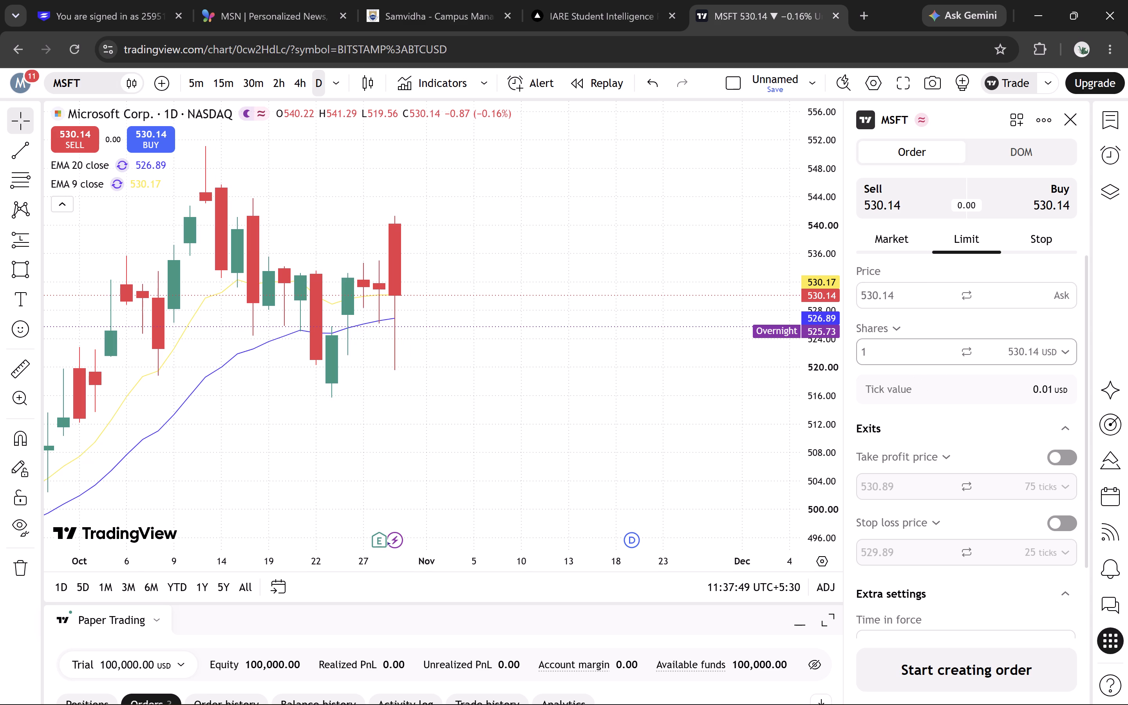
Set the Microsoft limit buy order to 20 shares and enable its take profit and stop loss exits.
{"action": "left_click", "coordinate": [904, 348]}
{"action": "key", "text": "BackSpace"}
{"action": "type", "text": "20"}
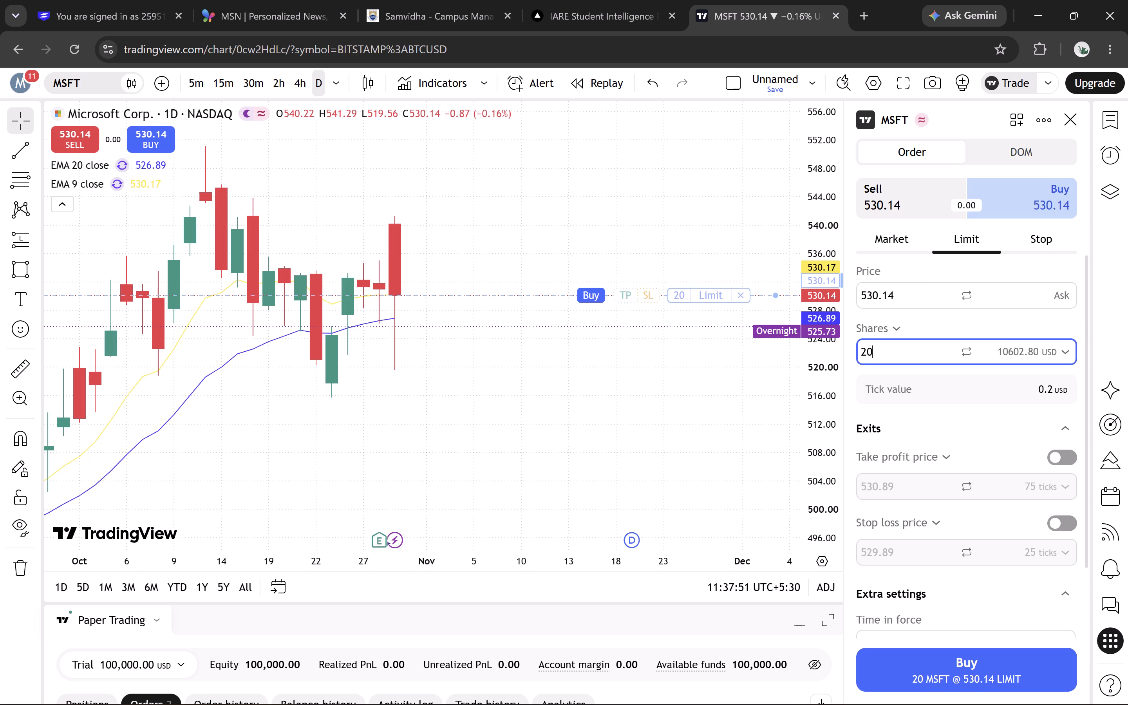
{"action": "left_click", "coordinate": [1059, 452]}
{"action": "left_click", "coordinate": [1067, 525]}
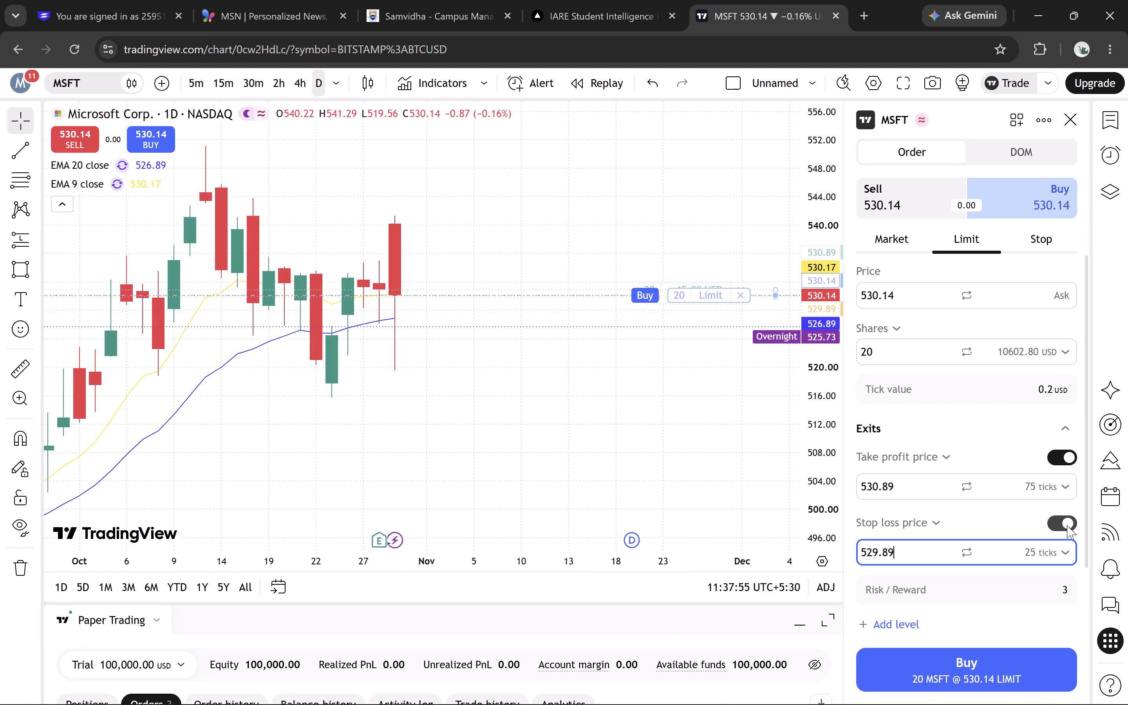
Set the Microsoft order's take profit price to 544.
{"action": "left_click", "coordinate": [922, 486]}
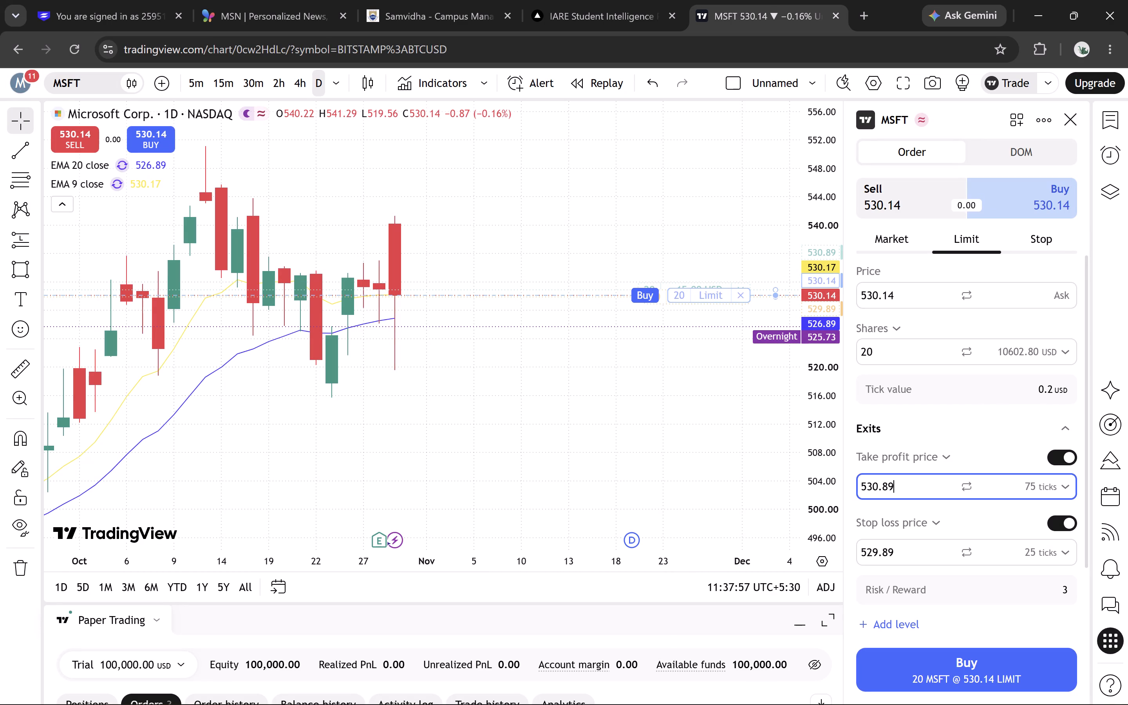
{"action": "key", "text": "ctrl+BackSpace"}
{"action": "key", "text": "ctrl+BackSpace"}
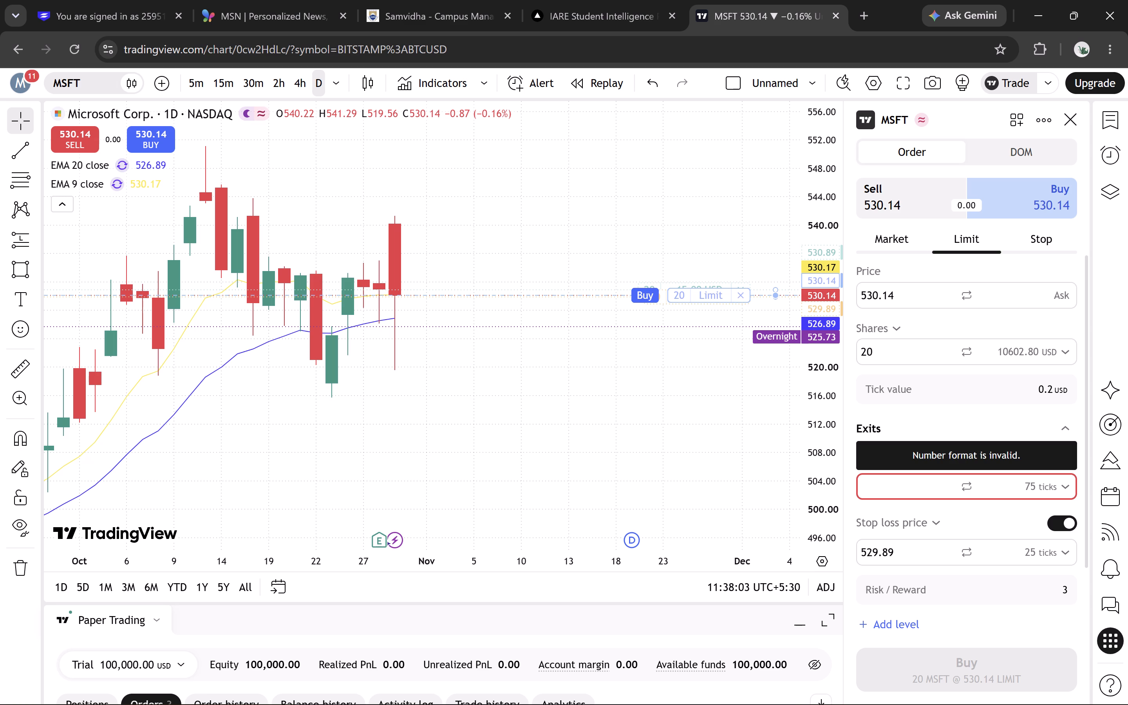
{"action": "type", "text": "544"}
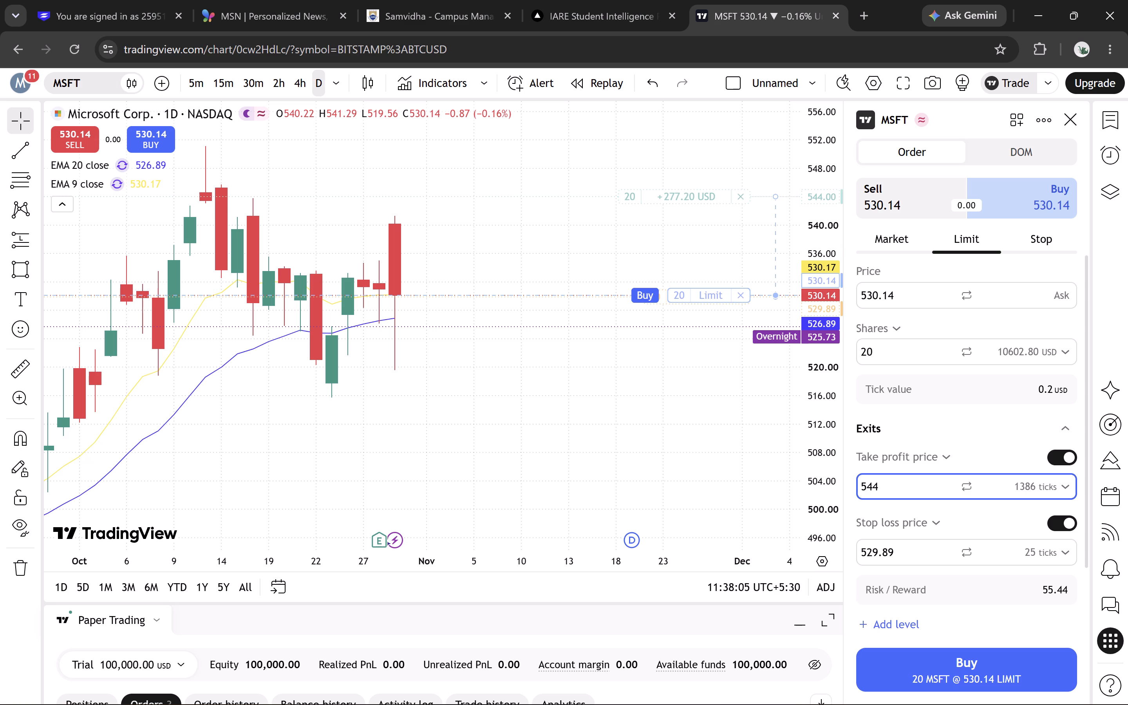
Set the Microsoft order's stop loss price to 523.
{"action": "left_click", "coordinate": [913, 546]}
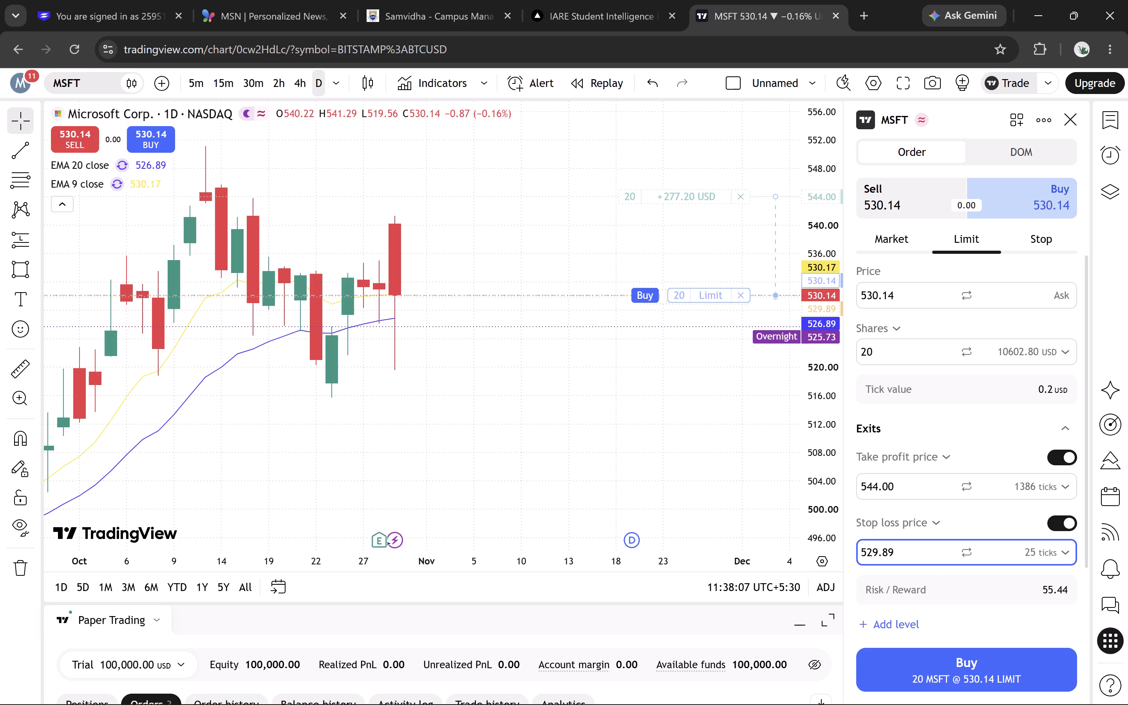
{"action": "key", "text": "ctrl+BackSpace"}
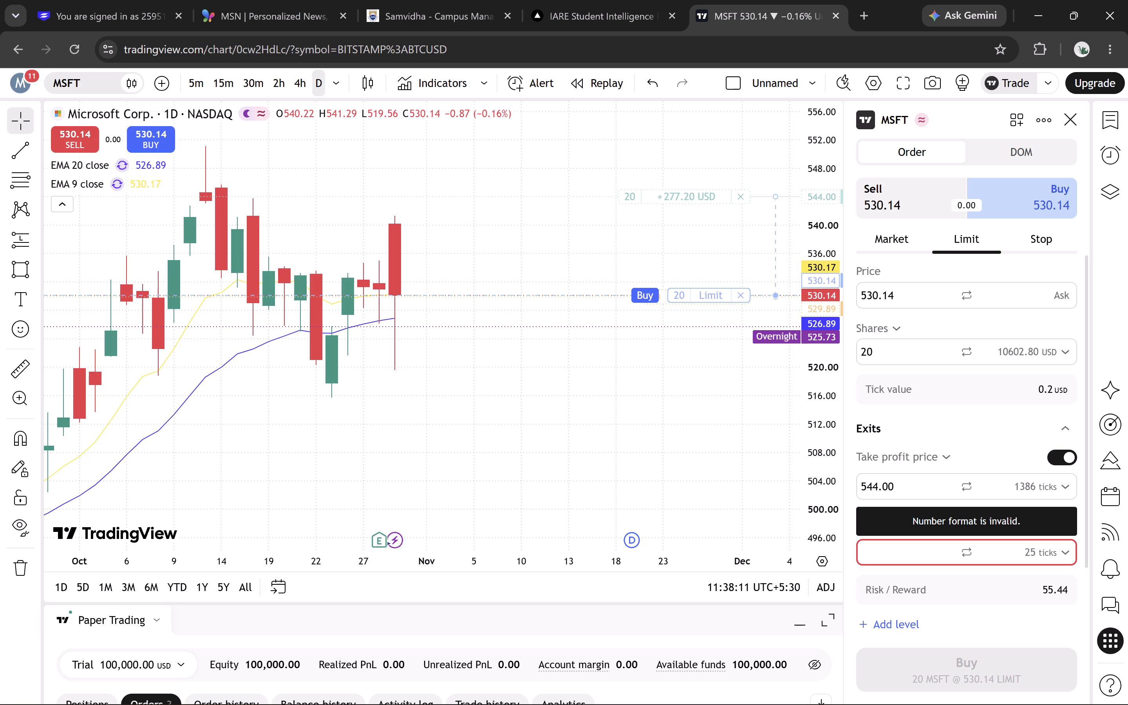
{"action": "type", "text": "527"}
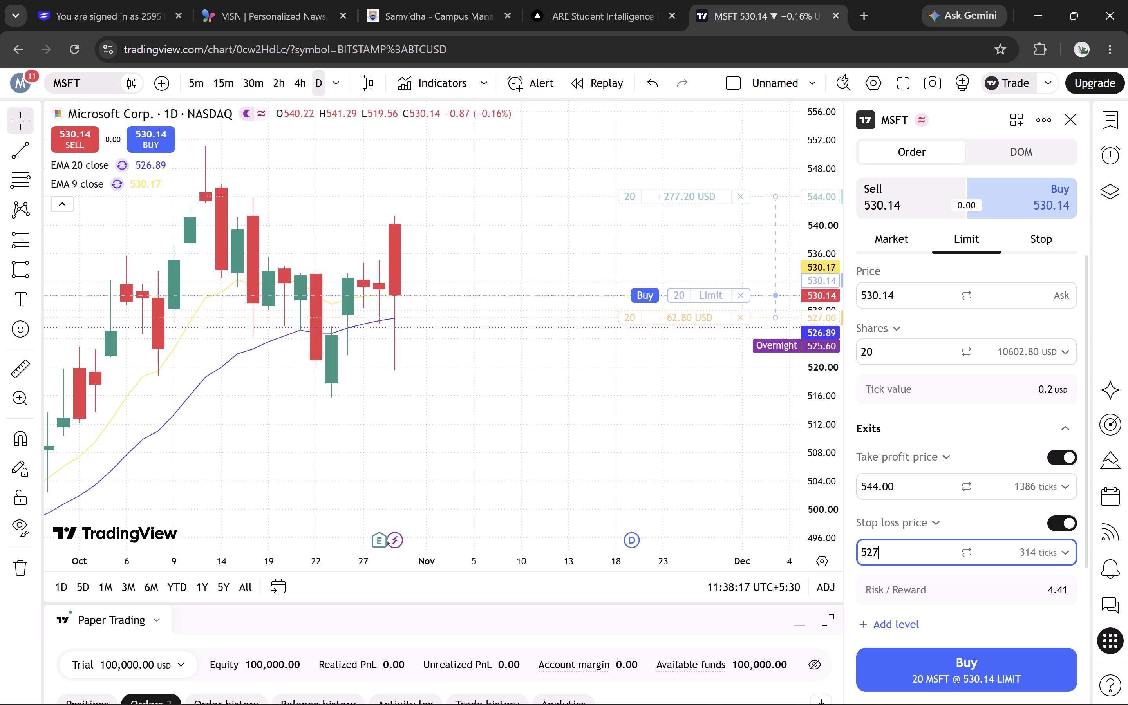
{"action": "key", "text": "BackSpace"}
{"action": "key", "text": "3"}
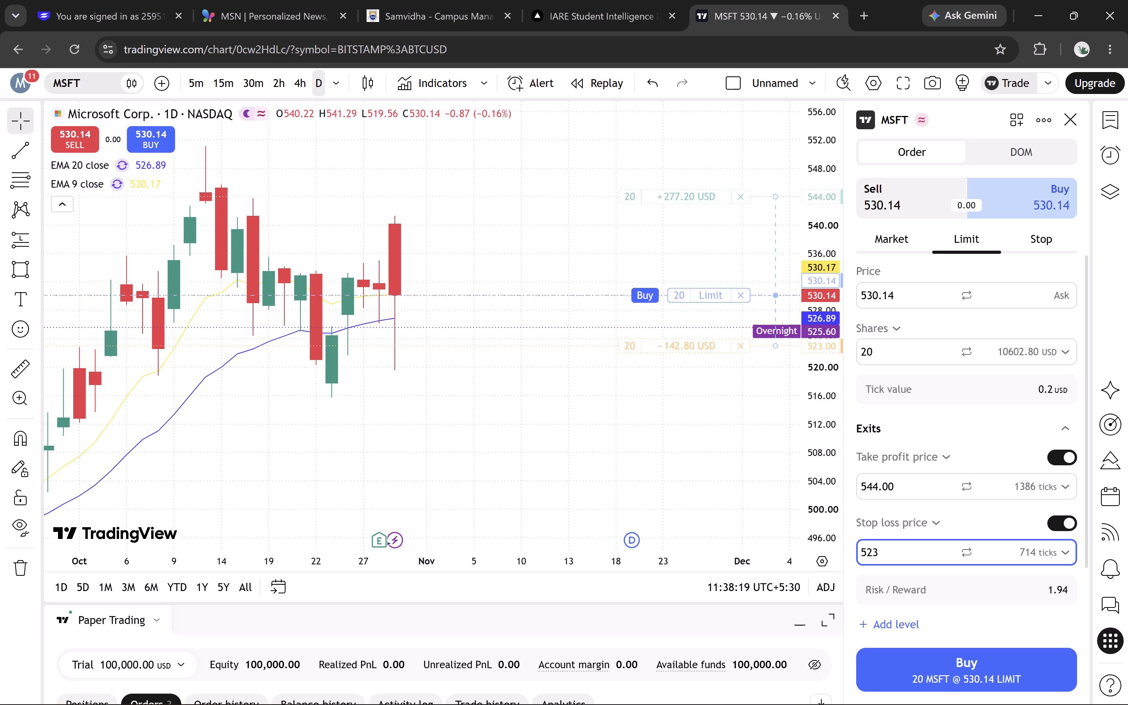
Place the limit buy order for 20 Microsoft shares at 530.14 and dismiss the order notifications.
{"action": "left_click", "coordinate": [972, 674]}
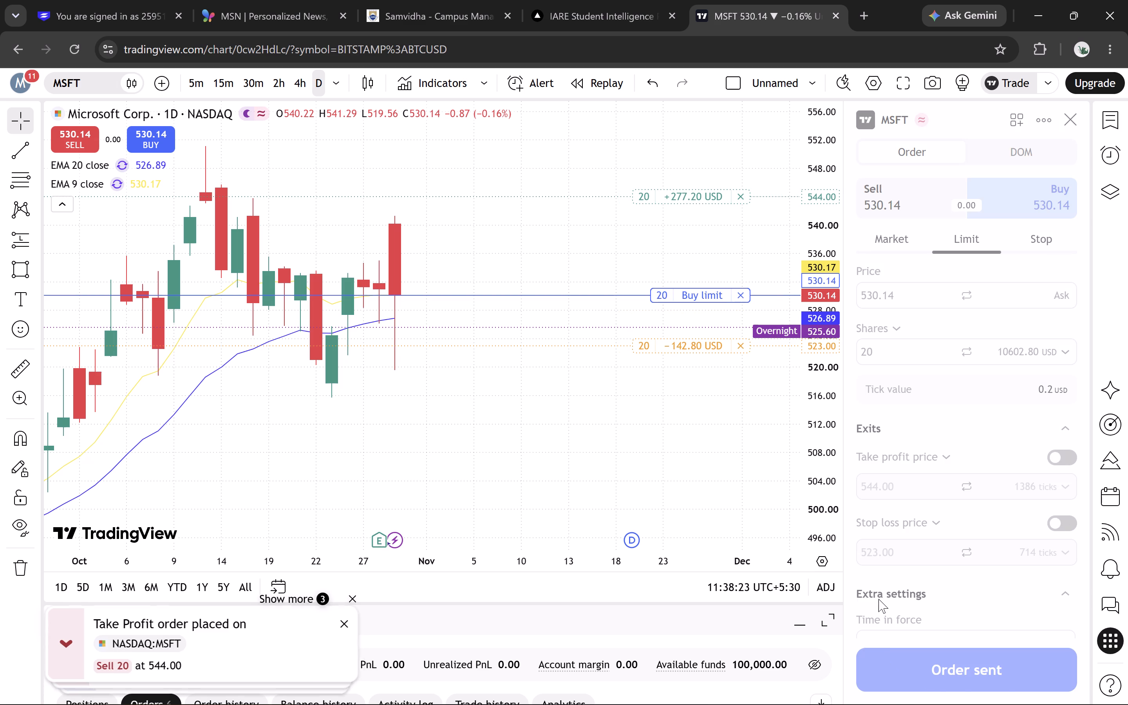
{"action": "left_click", "coordinate": [351, 623]}
{"action": "left_click", "coordinate": [349, 633]}
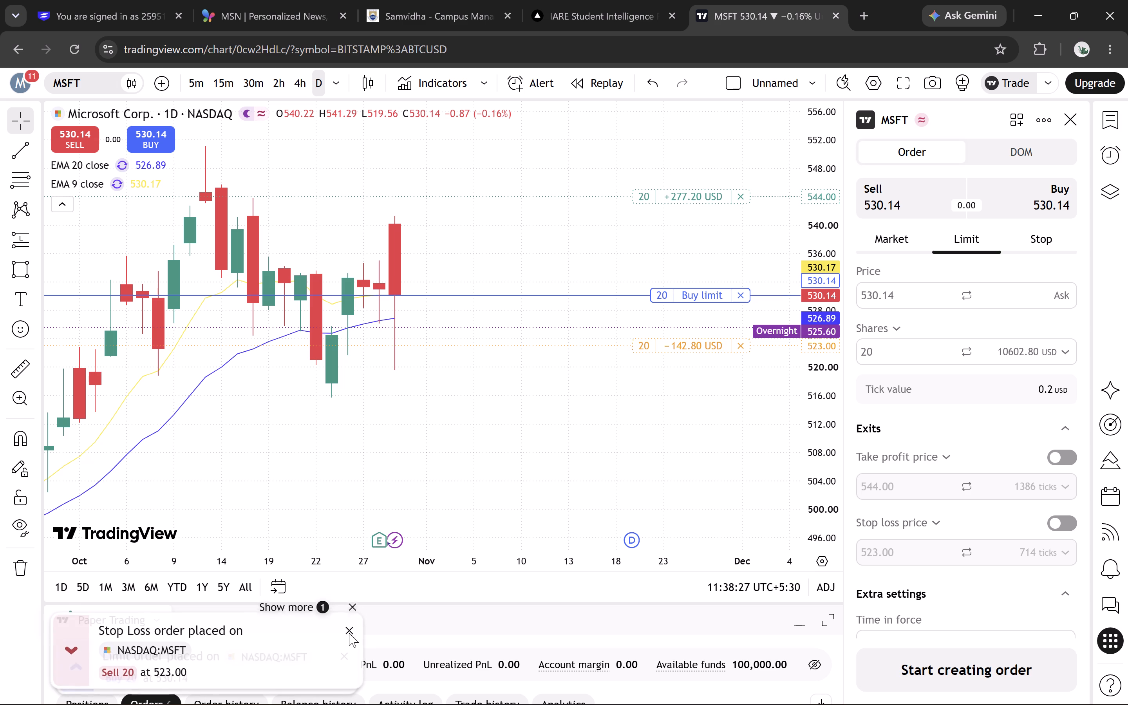
{"action": "left_click", "coordinate": [349, 633]}
{"action": "left_click", "coordinate": [349, 653]}
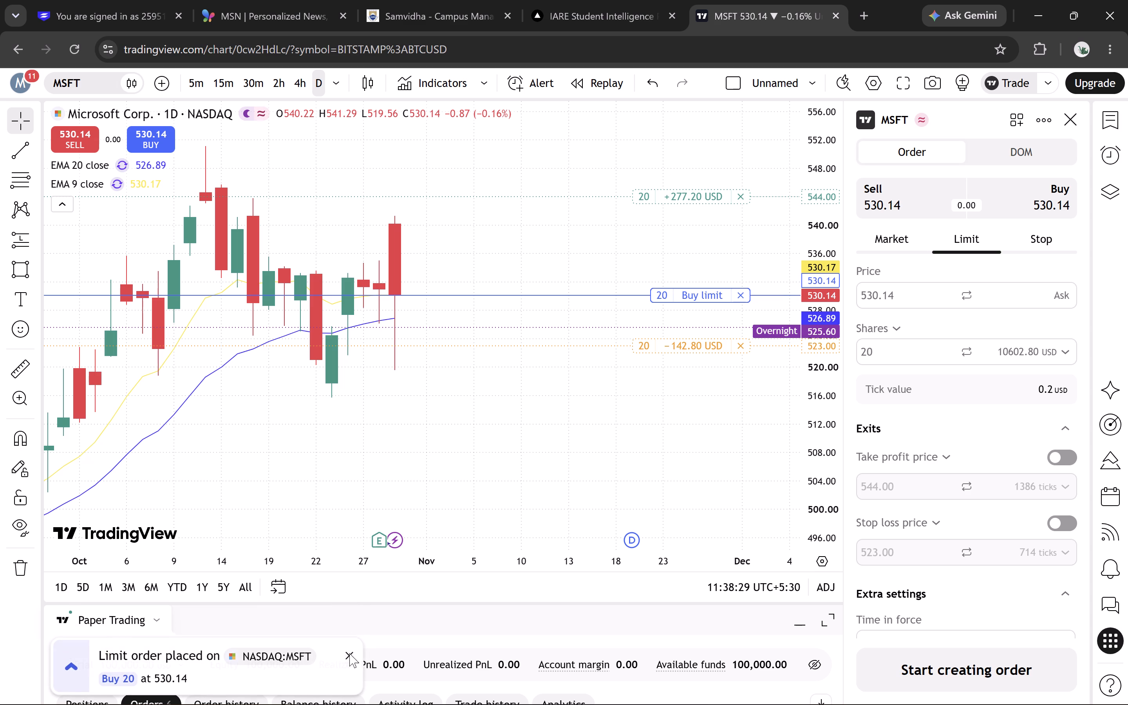
Review the full paper trading orders list, checking each order's type, prices, exits and status, and return to the Microsoft chart.
{"action": "left_click", "coordinate": [825, 621]}
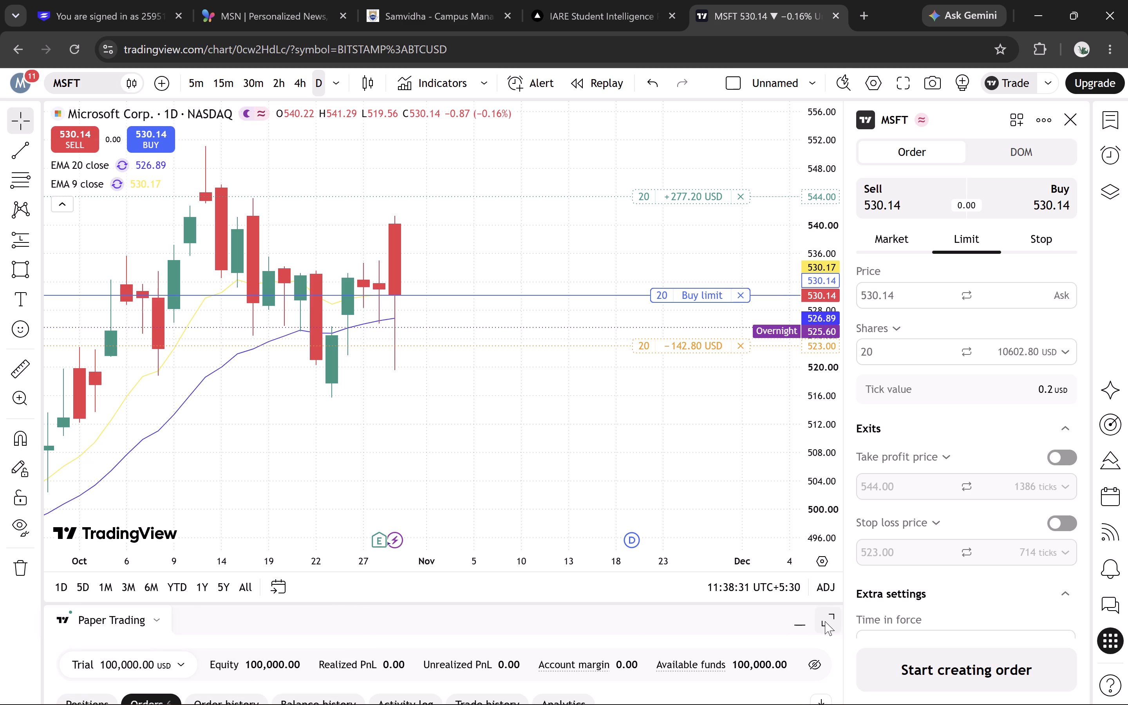
{"action": "scroll", "coordinate": [597, 445], "scroll_direction": "down", "scroll_amount": 2}
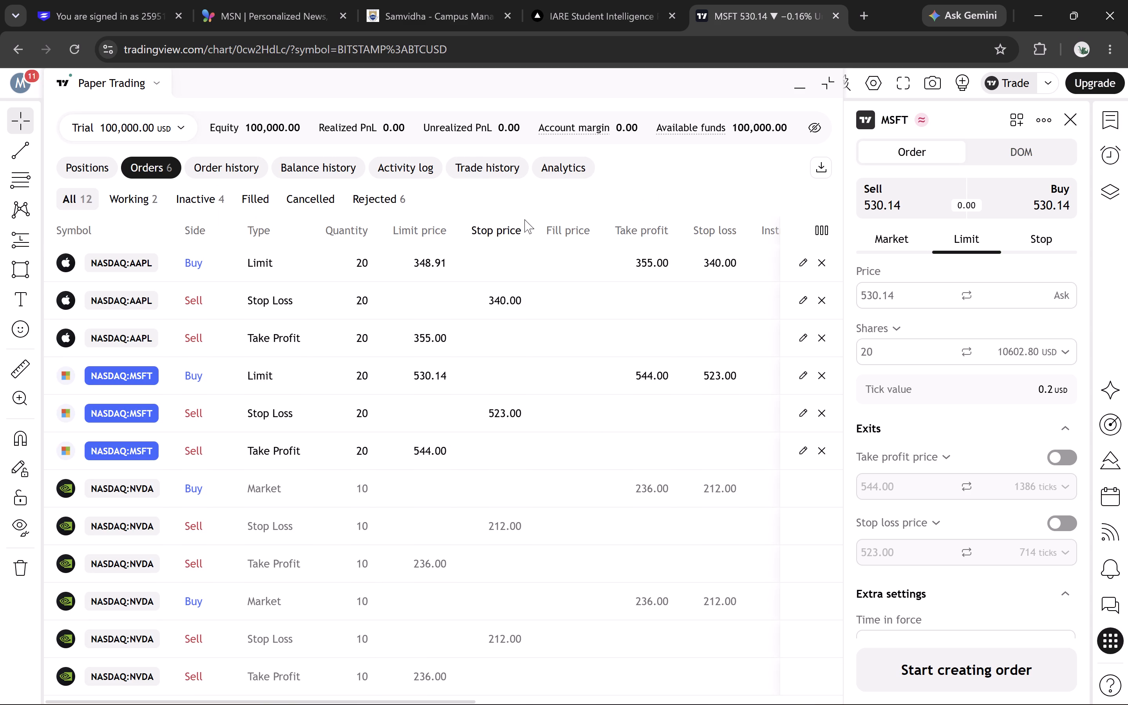
{"action": "scroll", "coordinate": [515, 336], "scroll_direction": "up", "scroll_amount": 1}
{"action": "scroll", "coordinate": [515, 336], "scroll_direction": "left", "scroll_amount": 2}
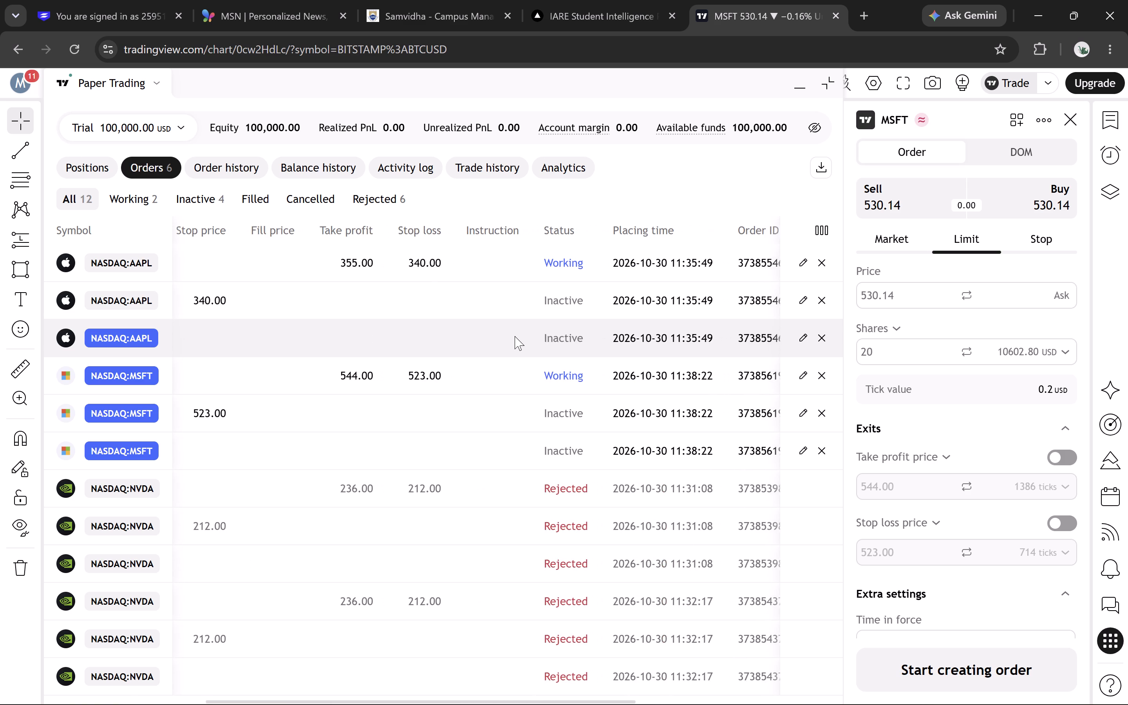
{"action": "scroll", "coordinate": [515, 336], "scroll_direction": "right", "scroll_amount": 1}
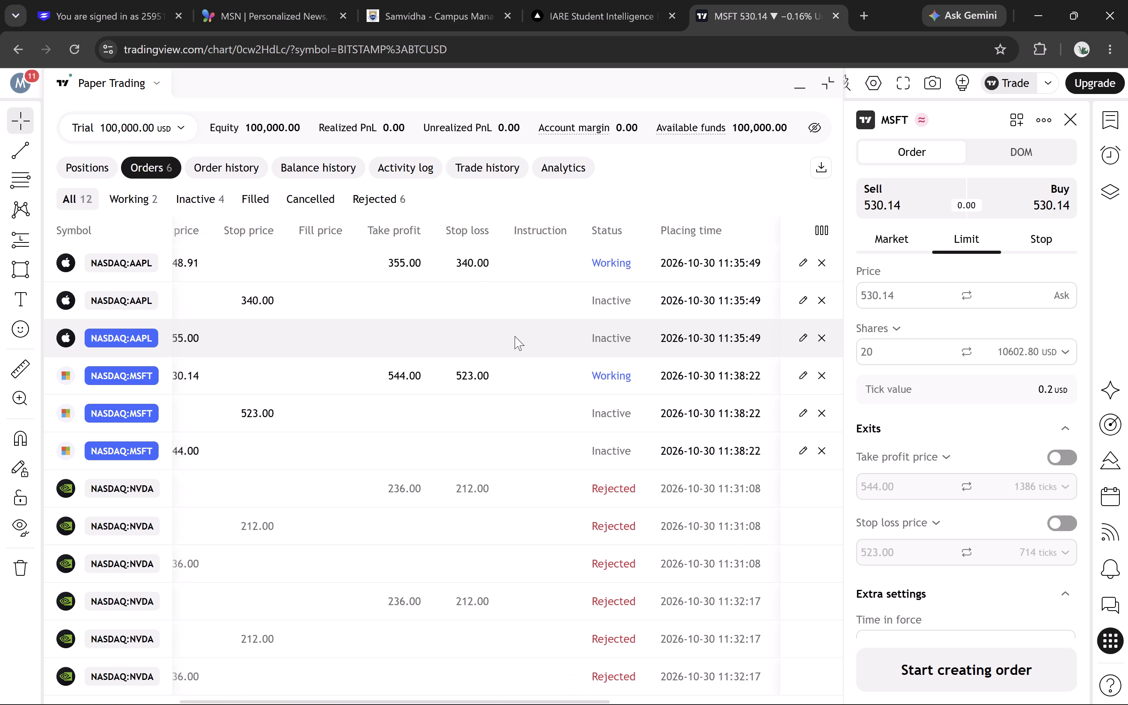
{"action": "scroll", "coordinate": [515, 336], "scroll_direction": "right", "scroll_amount": 3}
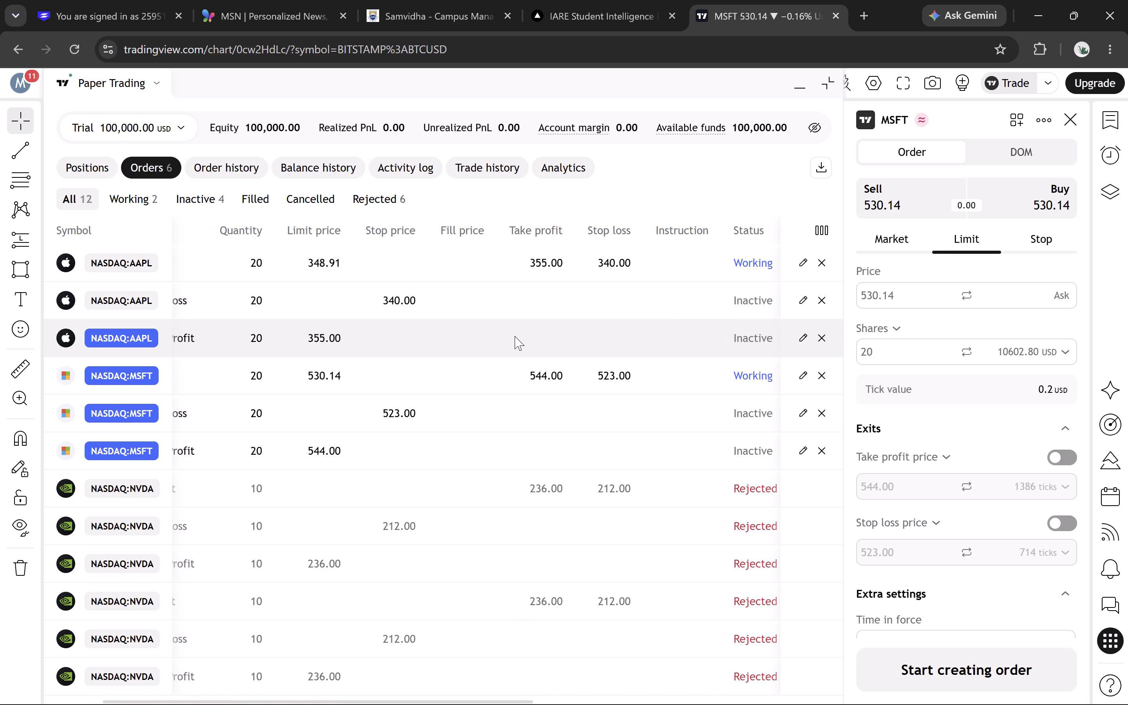
{"action": "scroll", "coordinate": [515, 336], "scroll_direction": "right", "scroll_amount": 1}
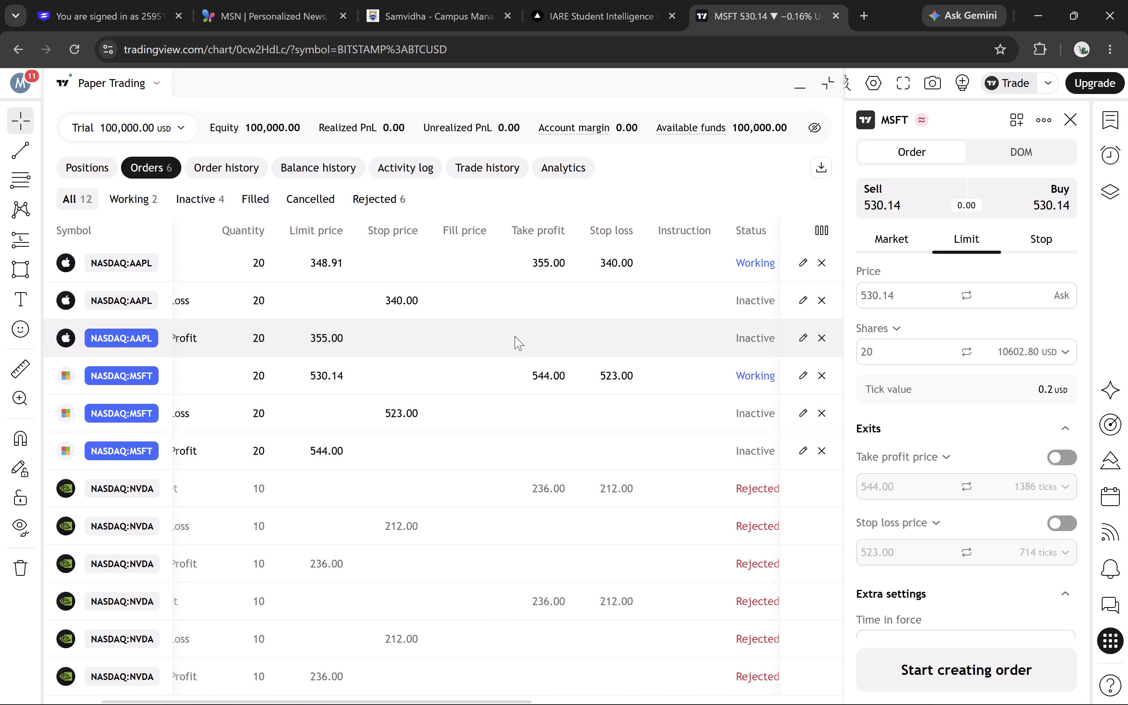
{"action": "scroll", "coordinate": [515, 336], "scroll_direction": "right", "scroll_amount": 1}
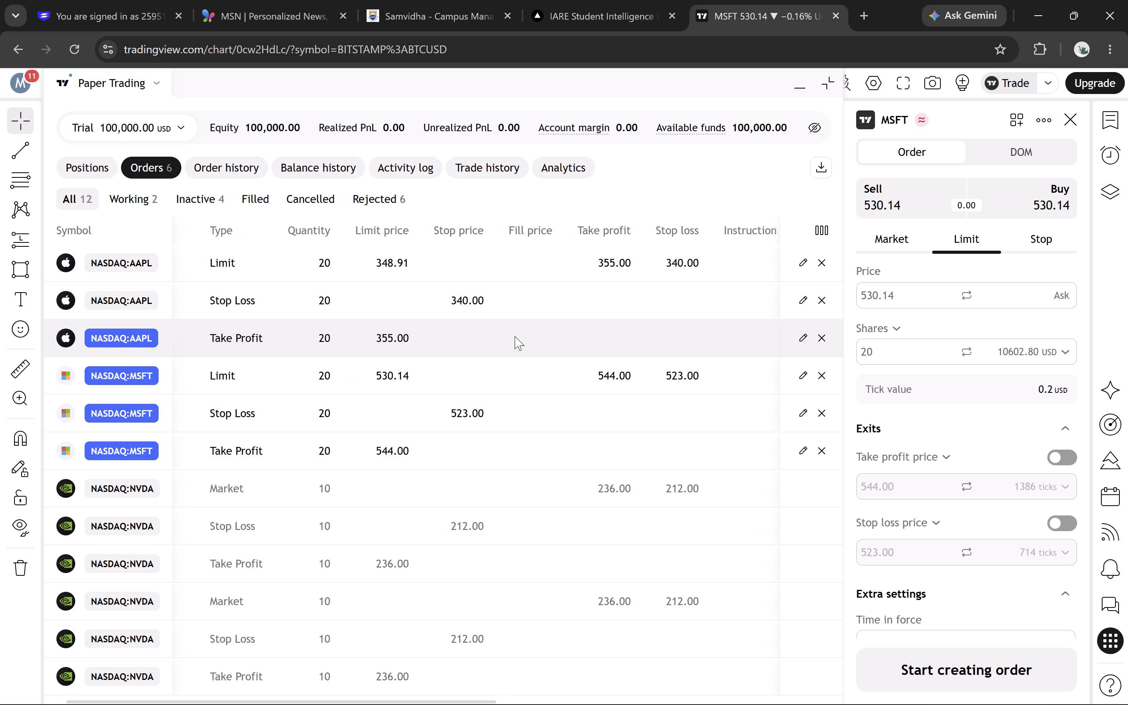
{"action": "scroll", "coordinate": [515, 336], "scroll_direction": "right", "scroll_amount": 1}
{"action": "scroll", "coordinate": [515, 336], "scroll_direction": "left", "scroll_amount": 1}
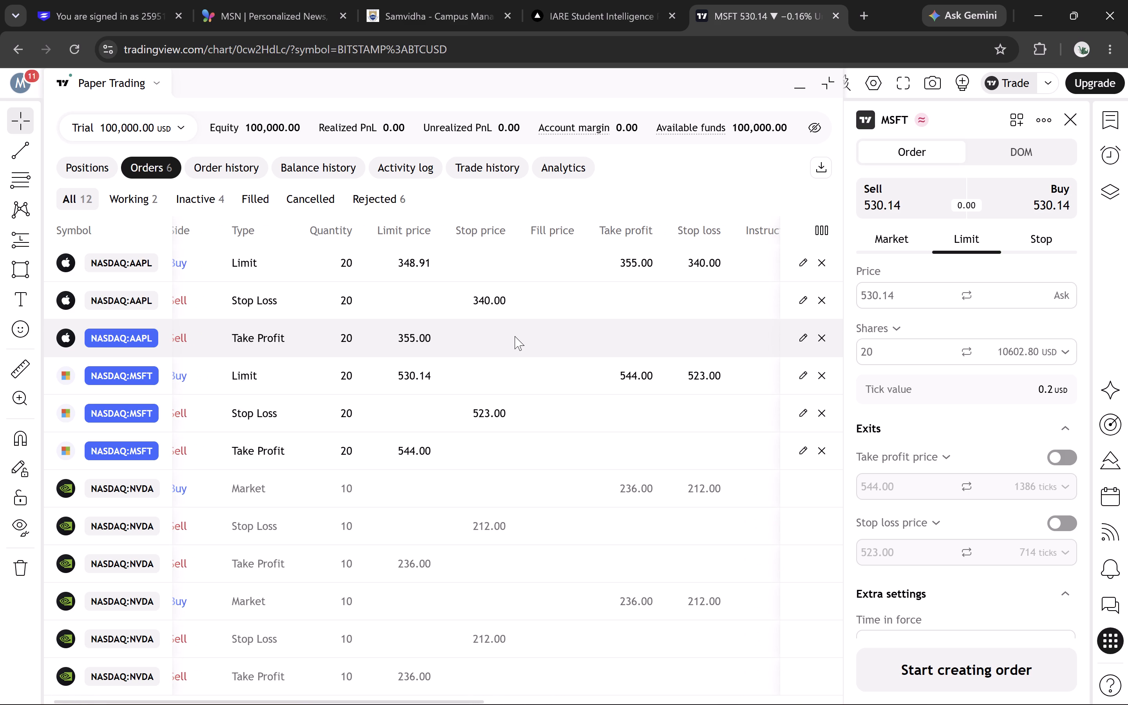
{"action": "scroll", "coordinate": [515, 336], "scroll_direction": "left", "scroll_amount": 1}
{"action": "left_click", "coordinate": [834, 79]}
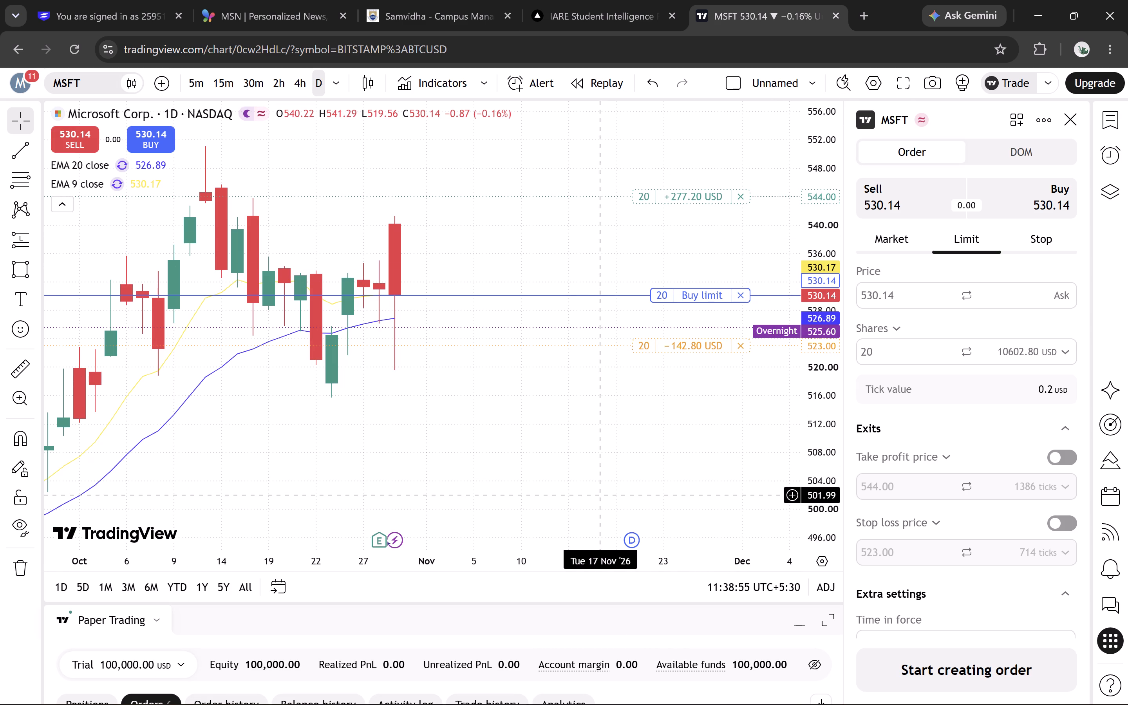
Expand the orders list again and examine the Apple, Microsoft and NVIDIA orders' prices, status, placing time, expiry and leverage.
{"action": "left_click", "coordinate": [829, 621]}
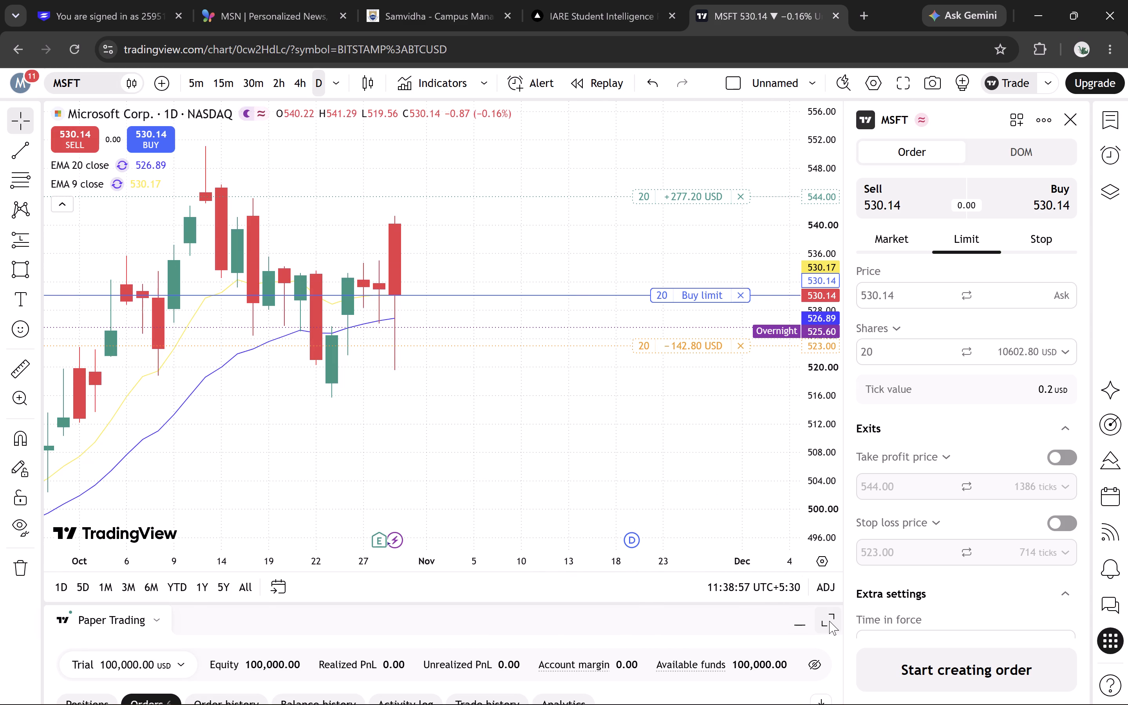
{"action": "scroll", "coordinate": [487, 407], "scroll_direction": "right", "scroll_amount": 1}
{"action": "scroll", "coordinate": [487, 407], "scroll_direction": "left", "scroll_amount": 1}
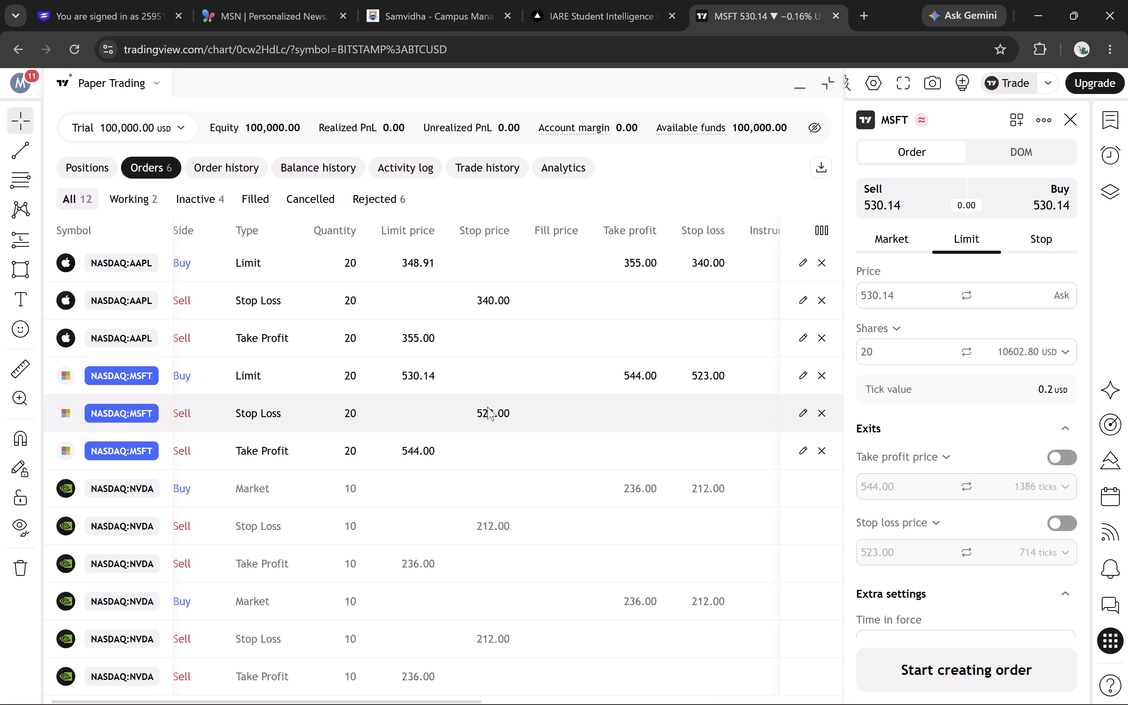
{"action": "scroll", "coordinate": [487, 407], "scroll_direction": "left", "scroll_amount": 4}
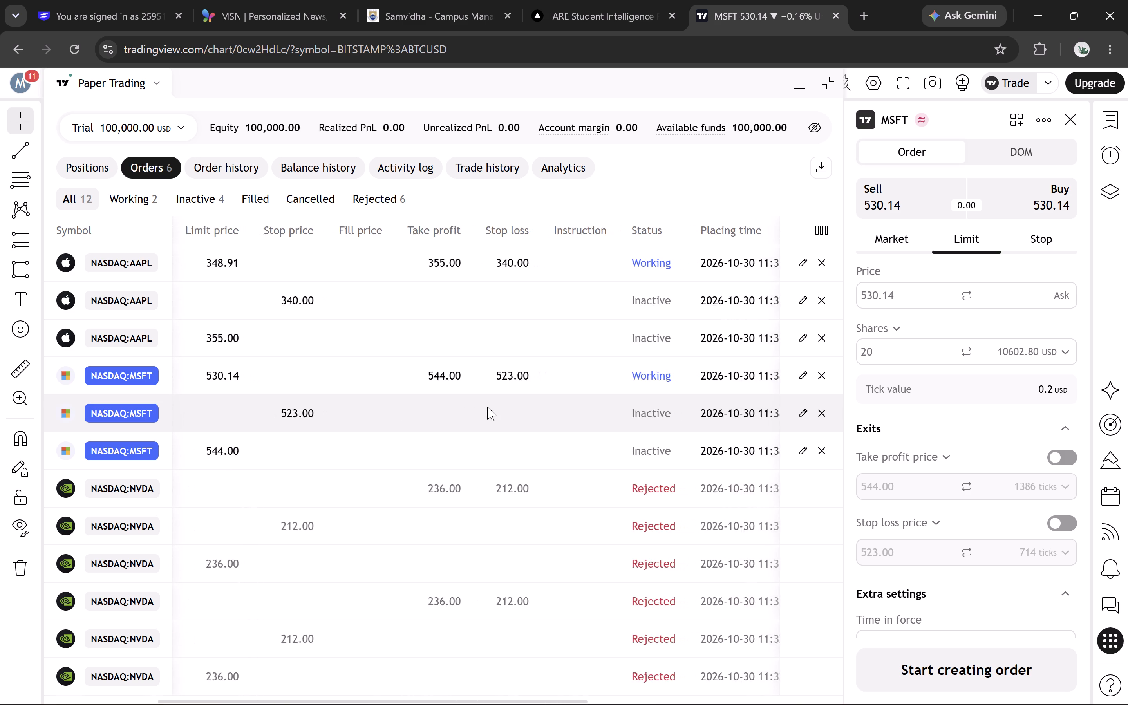
{"action": "scroll", "coordinate": [487, 407], "scroll_direction": "left", "scroll_amount": 4}
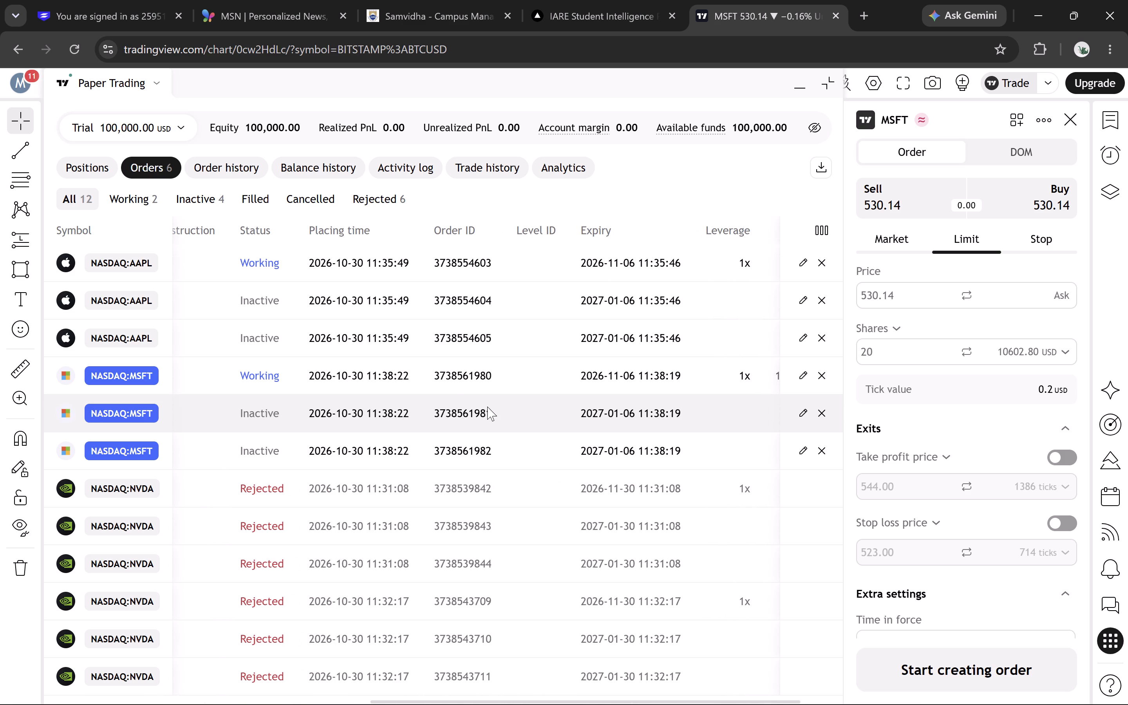
{"action": "scroll", "coordinate": [487, 407], "scroll_direction": "right", "scroll_amount": 5}
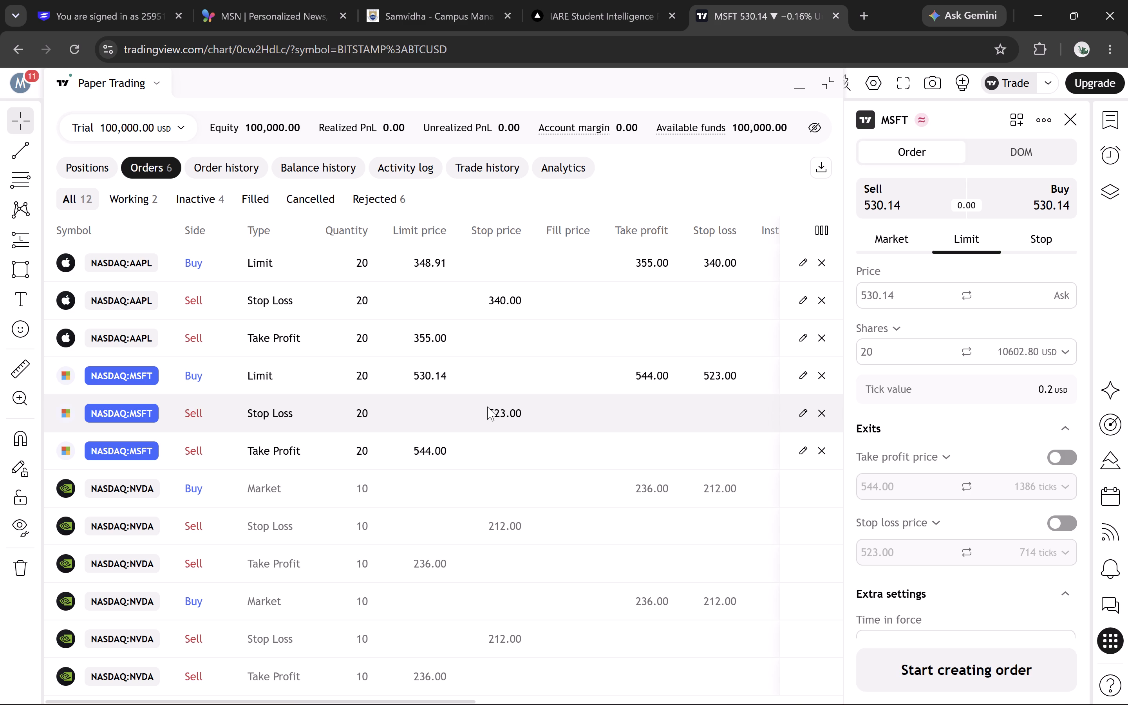
{"action": "scroll", "coordinate": [451, 406], "scroll_direction": "right", "scroll_amount": 3}
{"action": "scroll", "coordinate": [451, 406], "scroll_direction": "down", "scroll_amount": 2}
{"action": "left_click", "coordinate": [432, 378]}
{"action": "scroll", "coordinate": [432, 378], "scroll_direction": "left", "scroll_amount": 1}
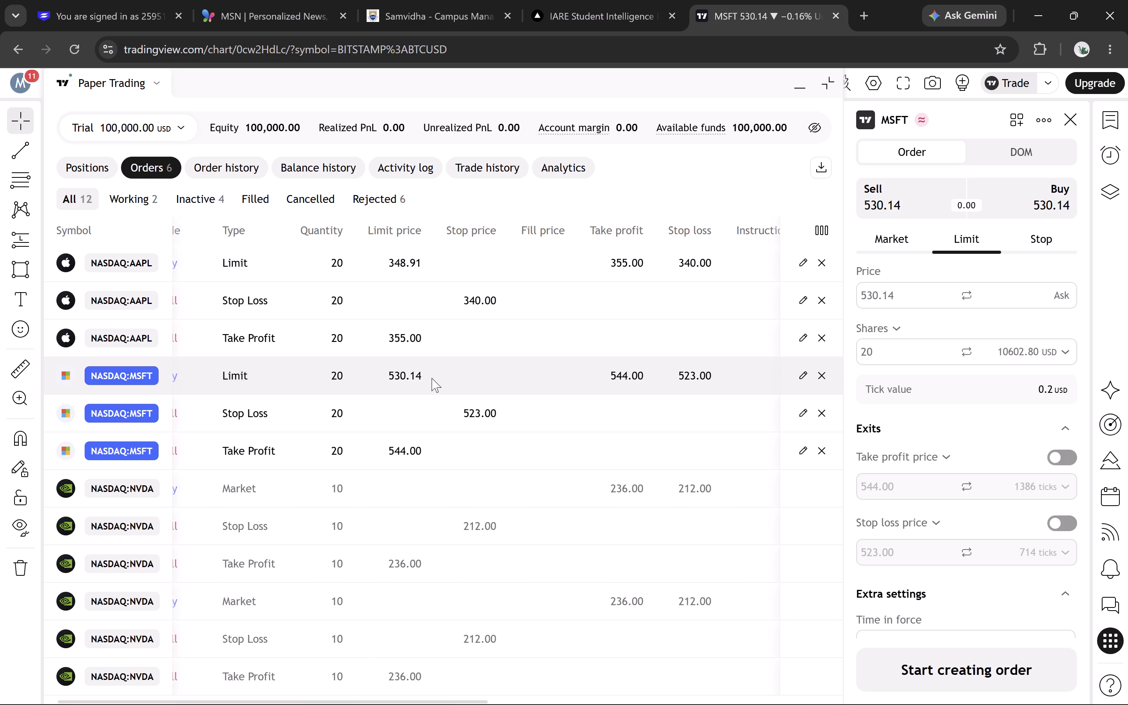
{"action": "scroll", "coordinate": [432, 378], "scroll_direction": "left", "scroll_amount": 1}
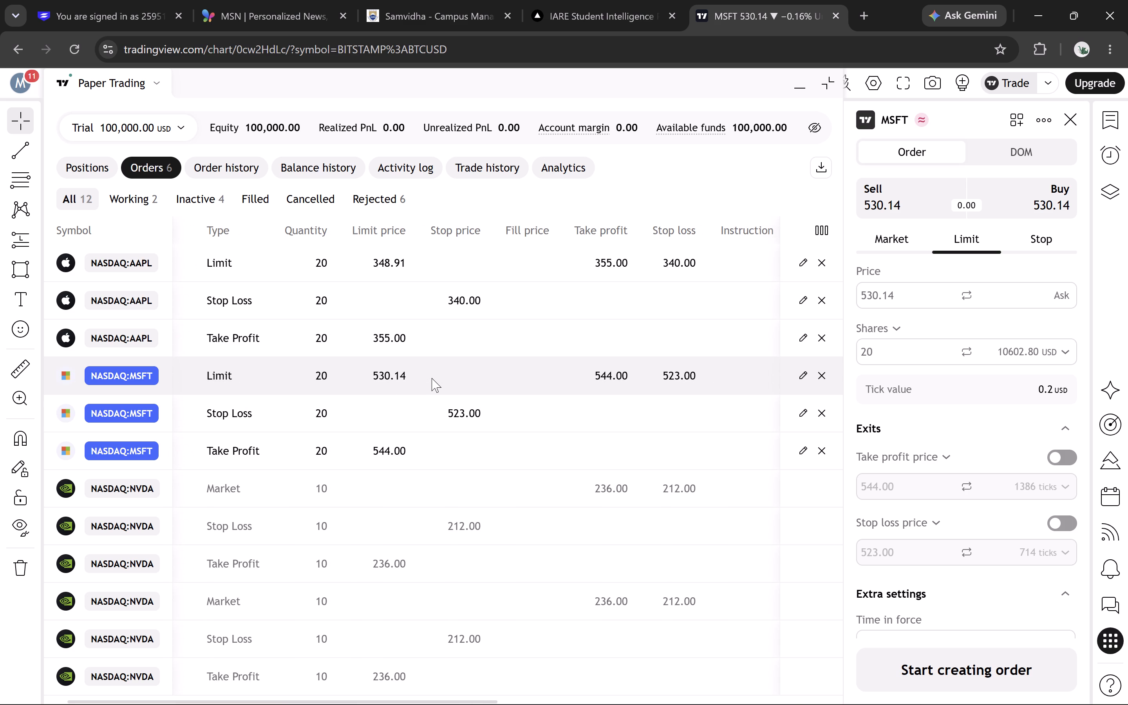